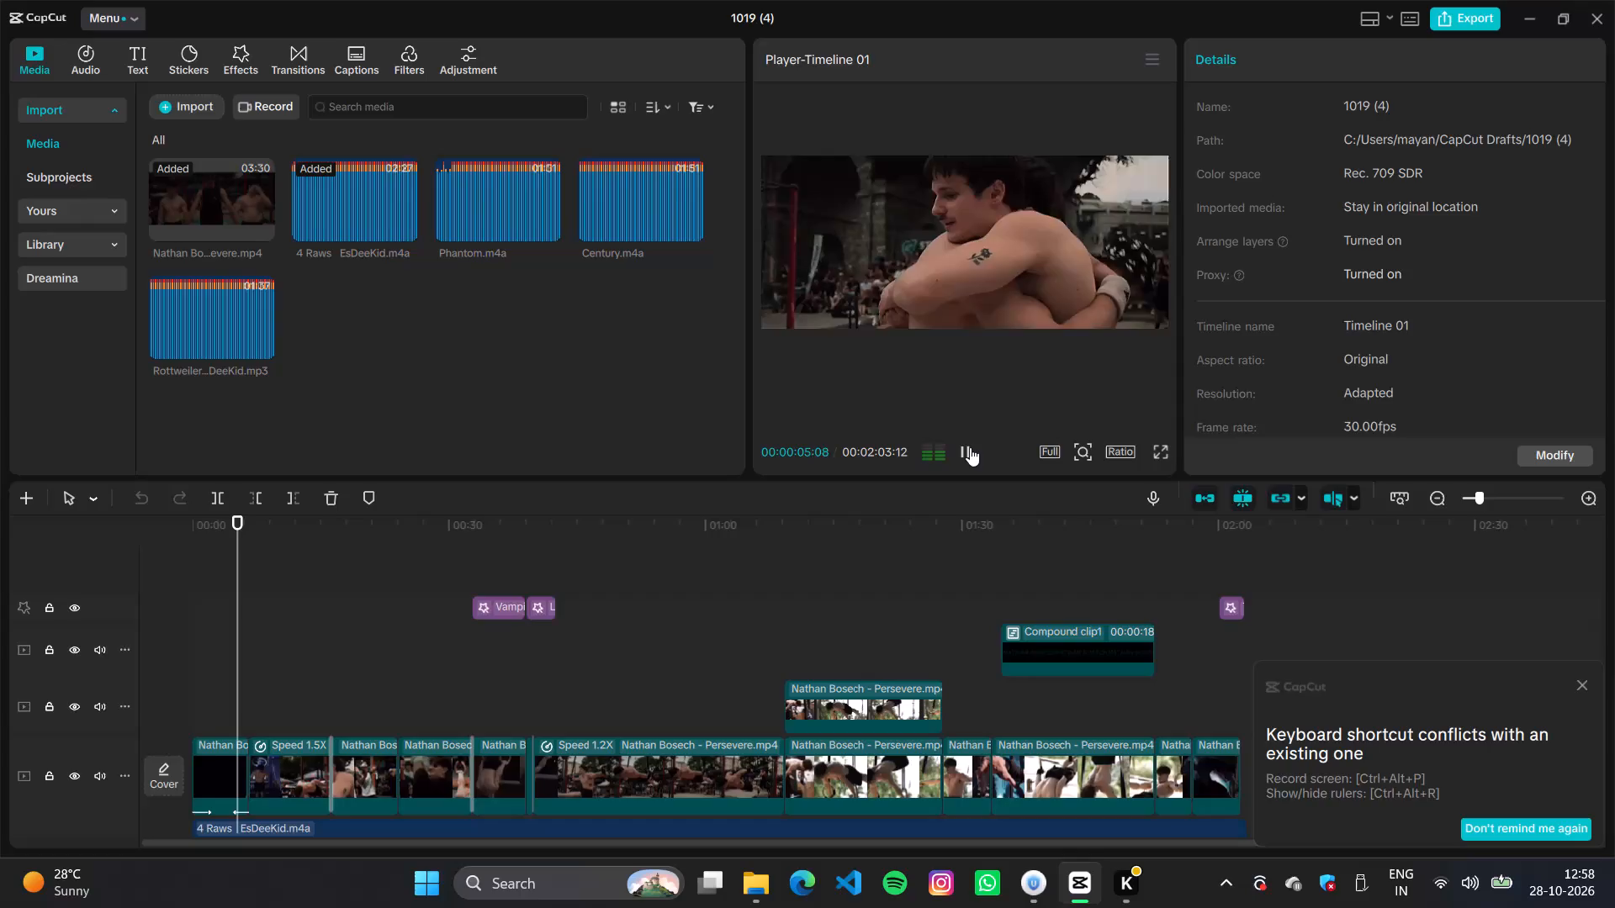
Lower the Windows screen brightness to about half and the system volume to a little over a third.
click(1512, 891)
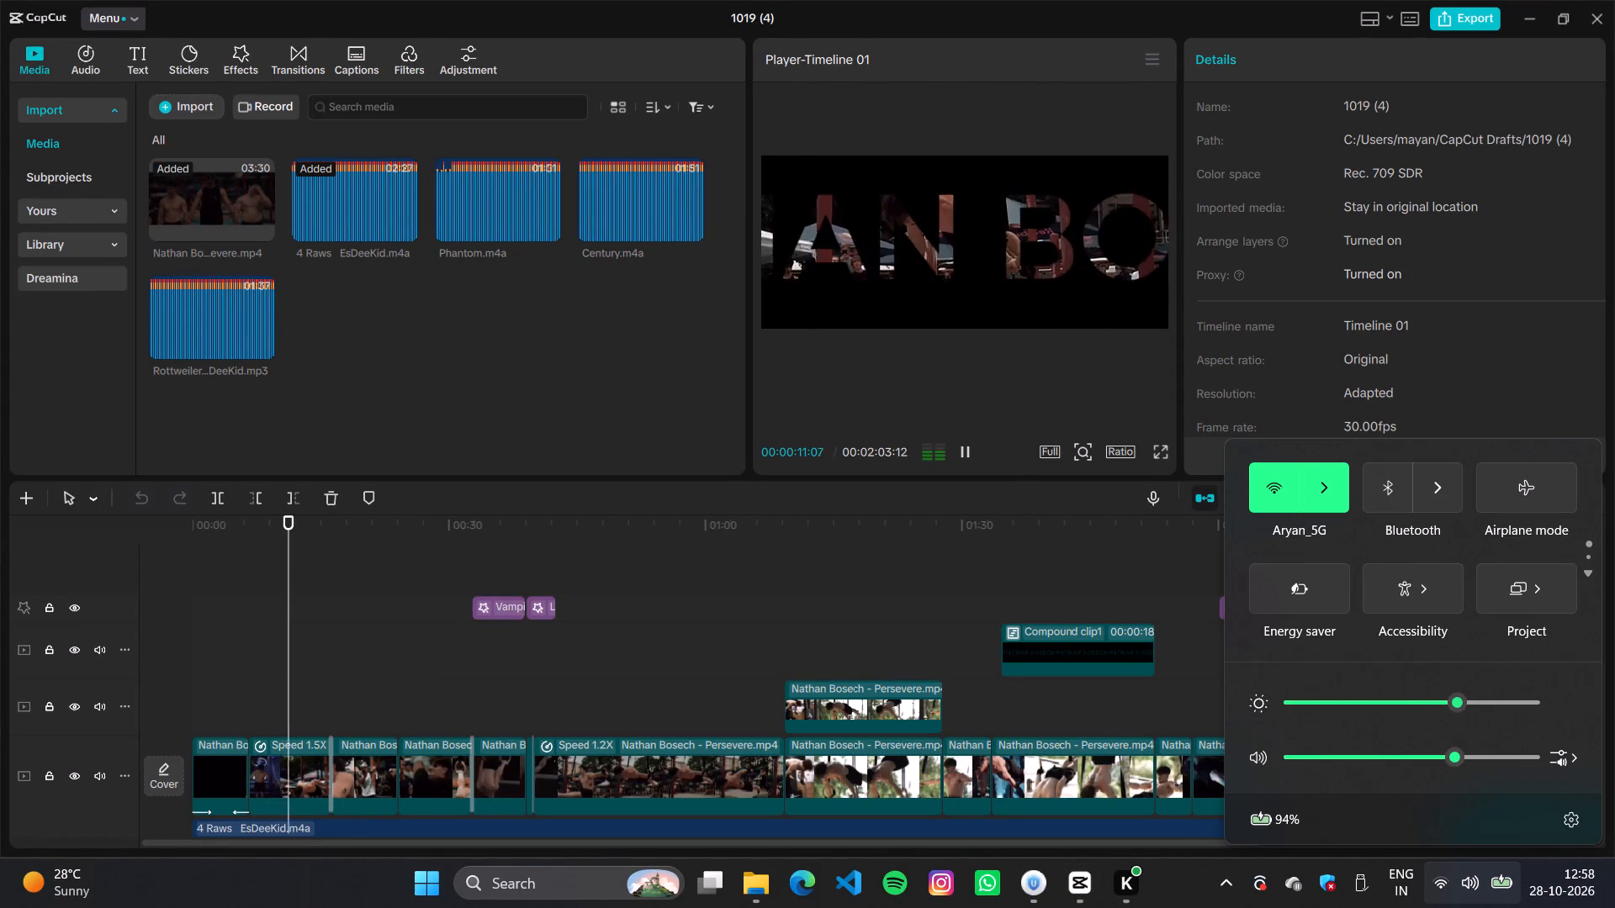
click(1418, 698)
click(1379, 764)
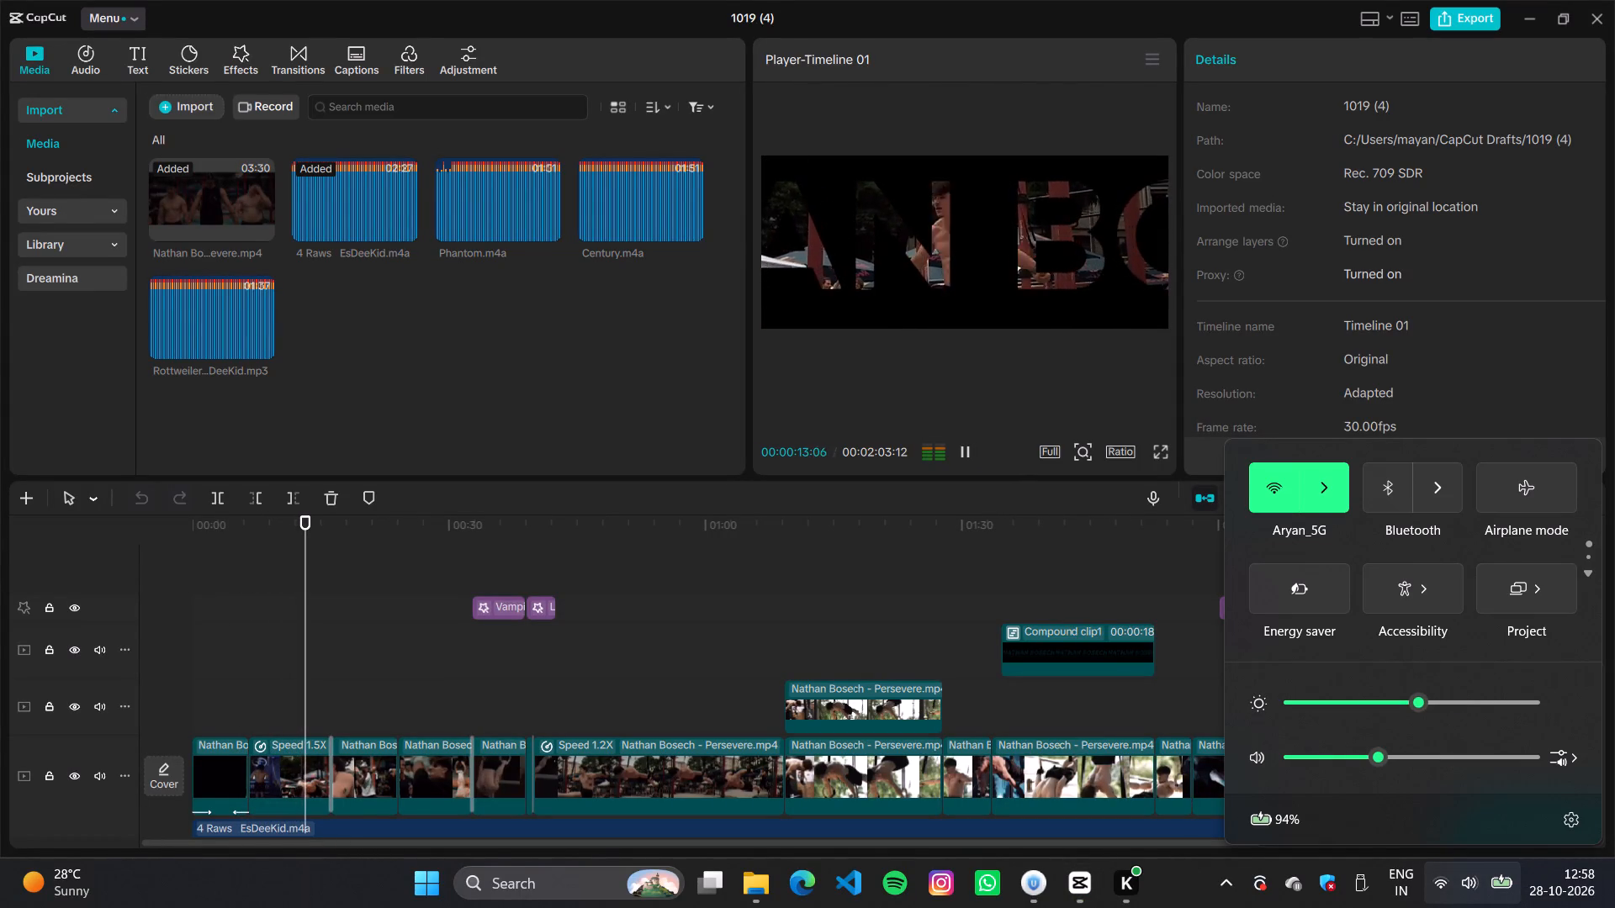
click(1189, 570)
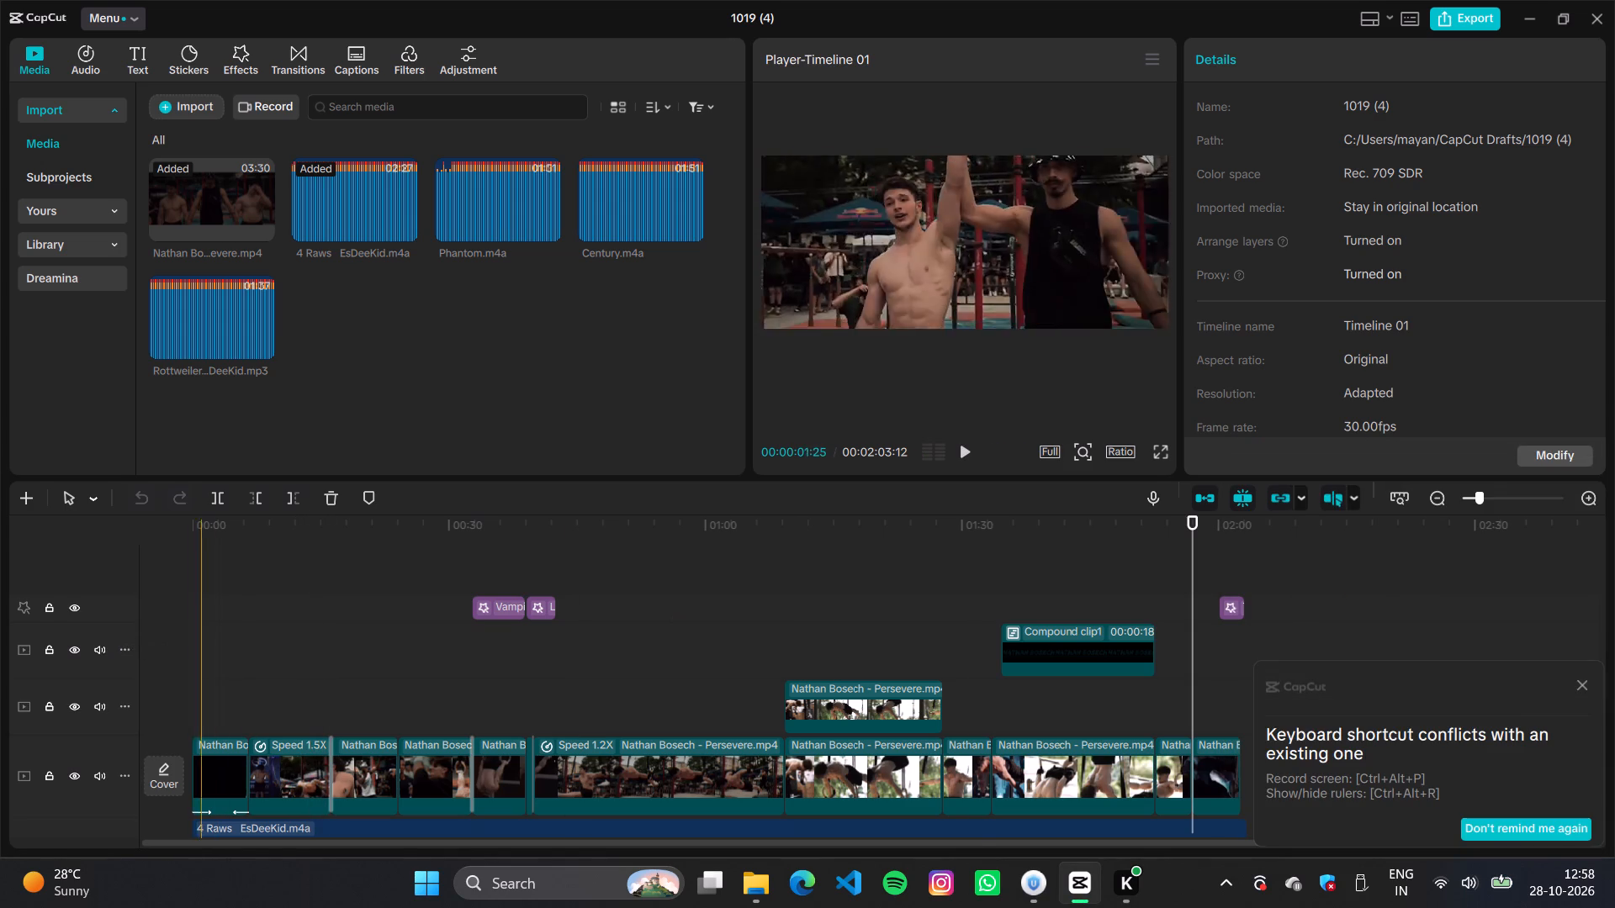
Play Timeline 01 from the very beginning to review the edit.
click(198, 604)
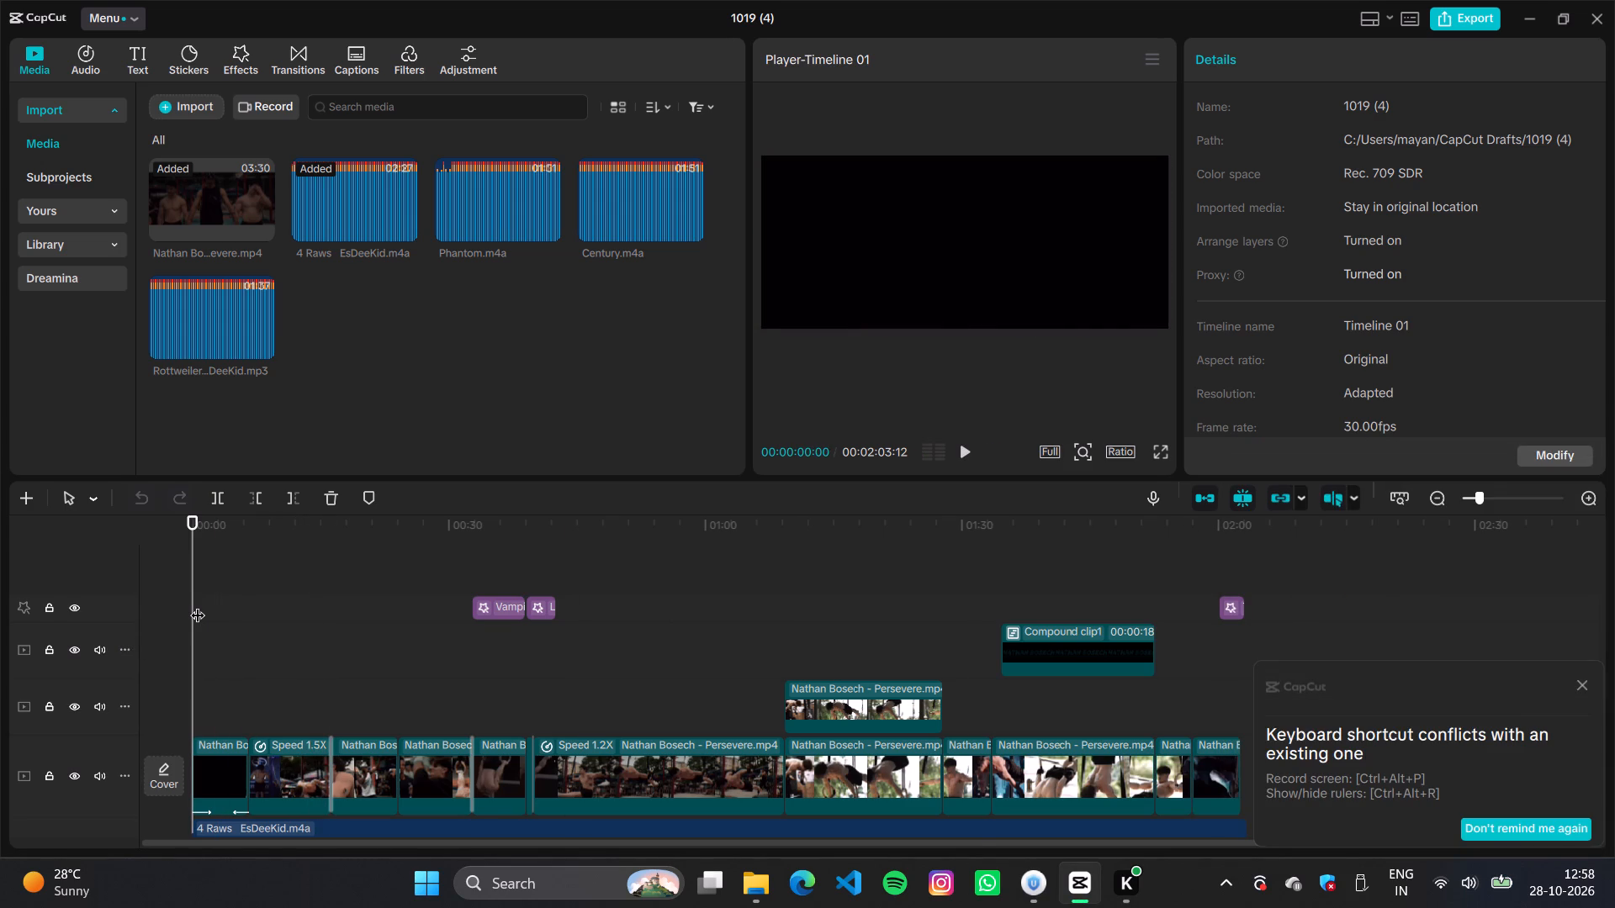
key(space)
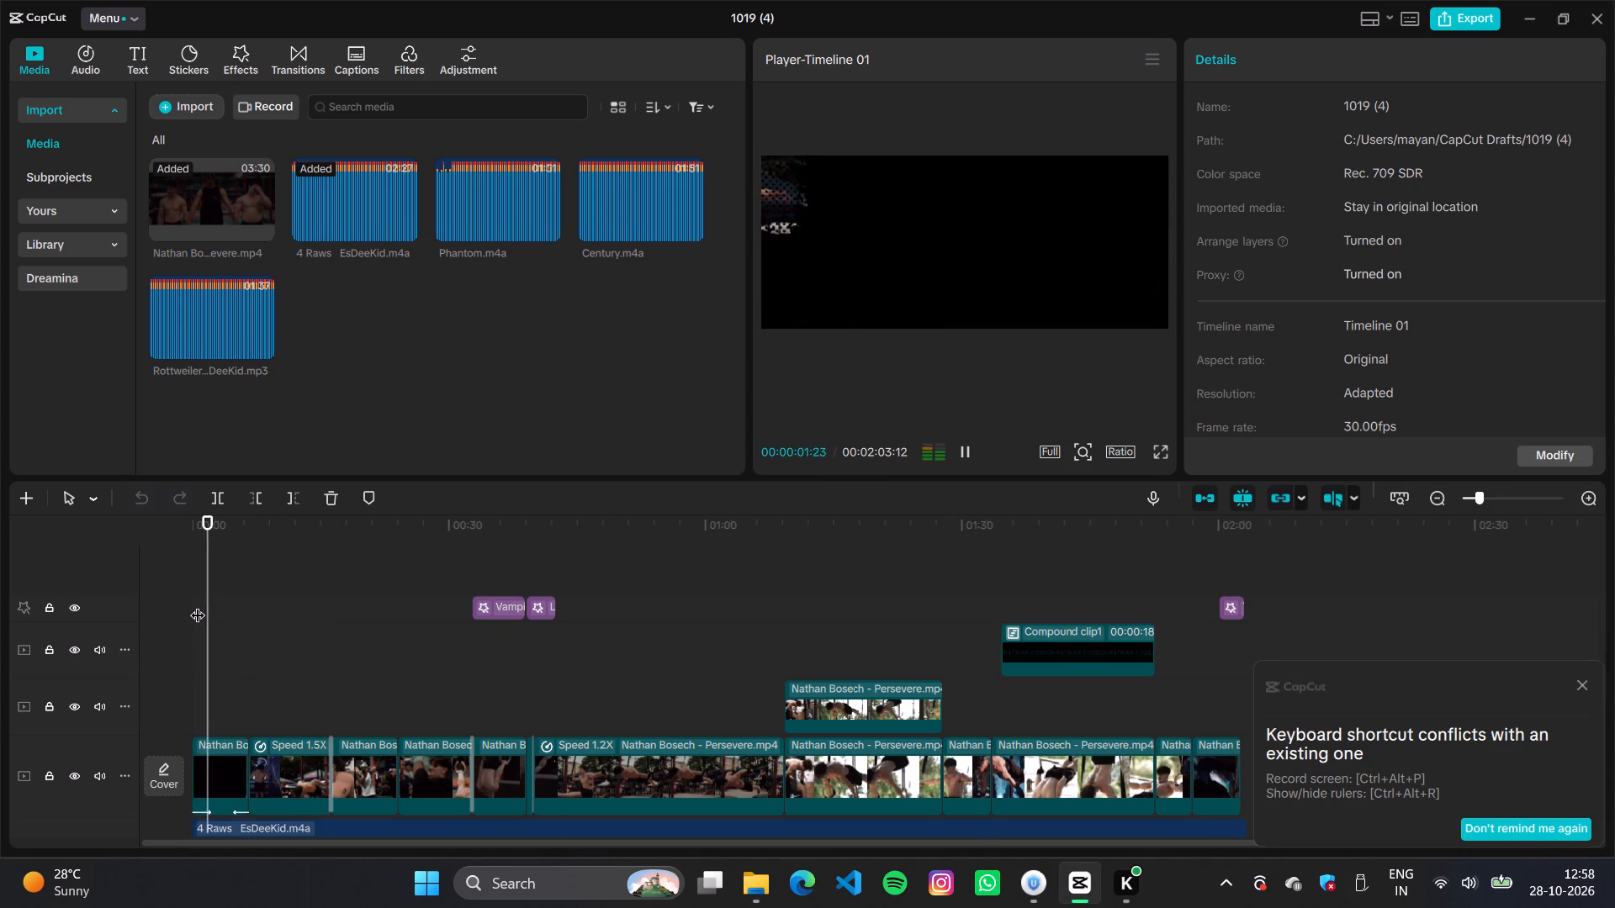
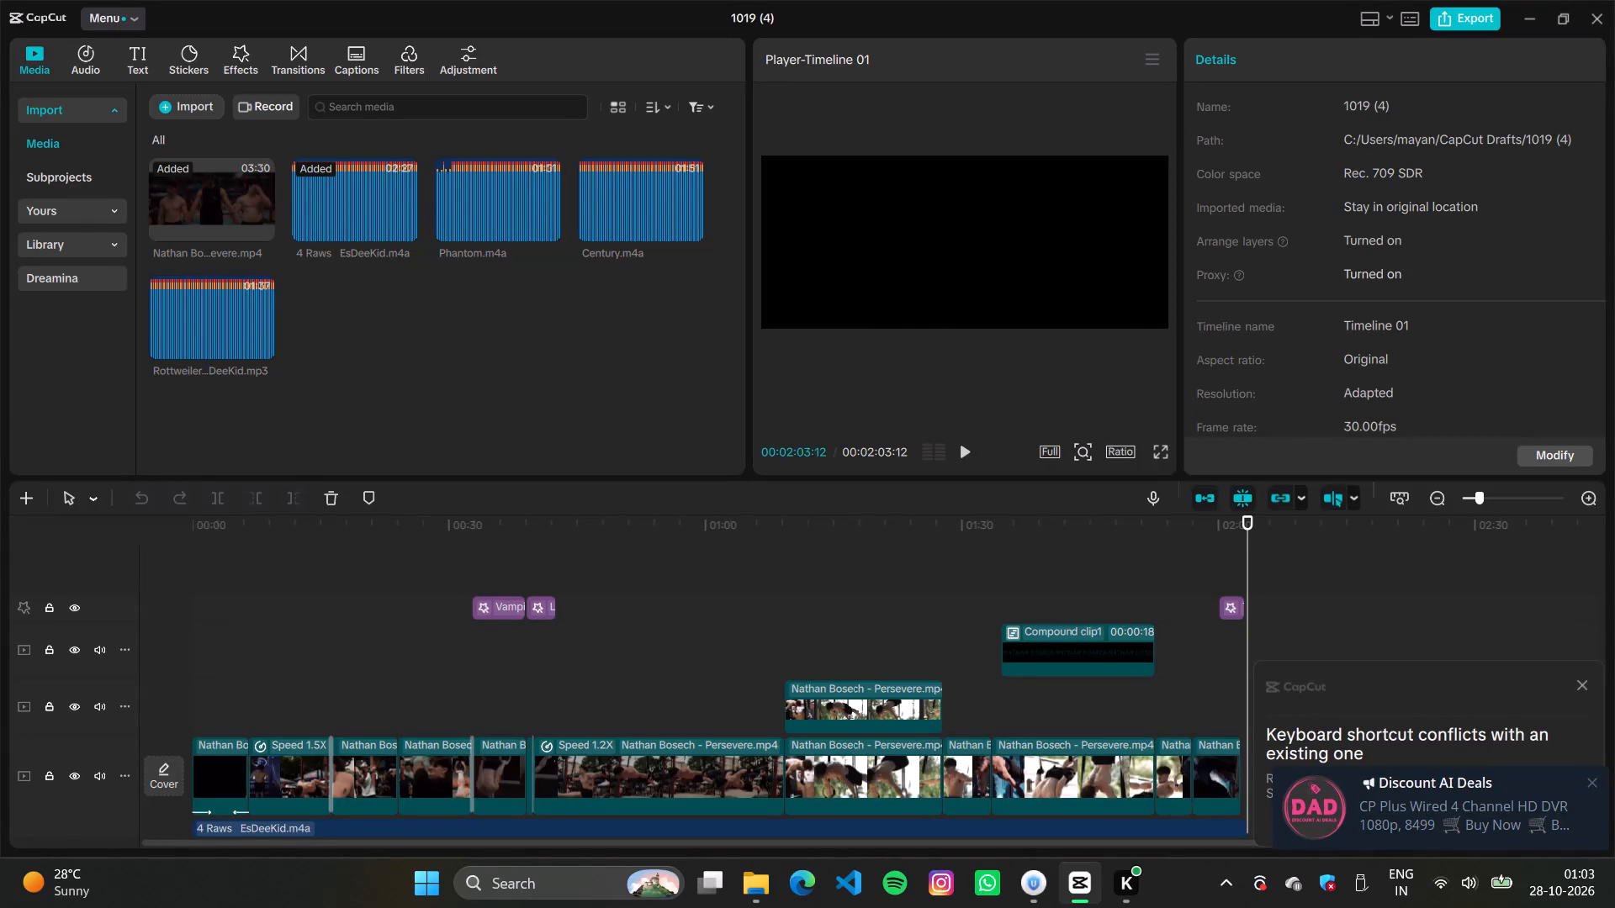
Play the edit from its beginning and check the cut into the stacked clips around 00:01:09.
click(189, 574)
click(197, 577)
key(space)
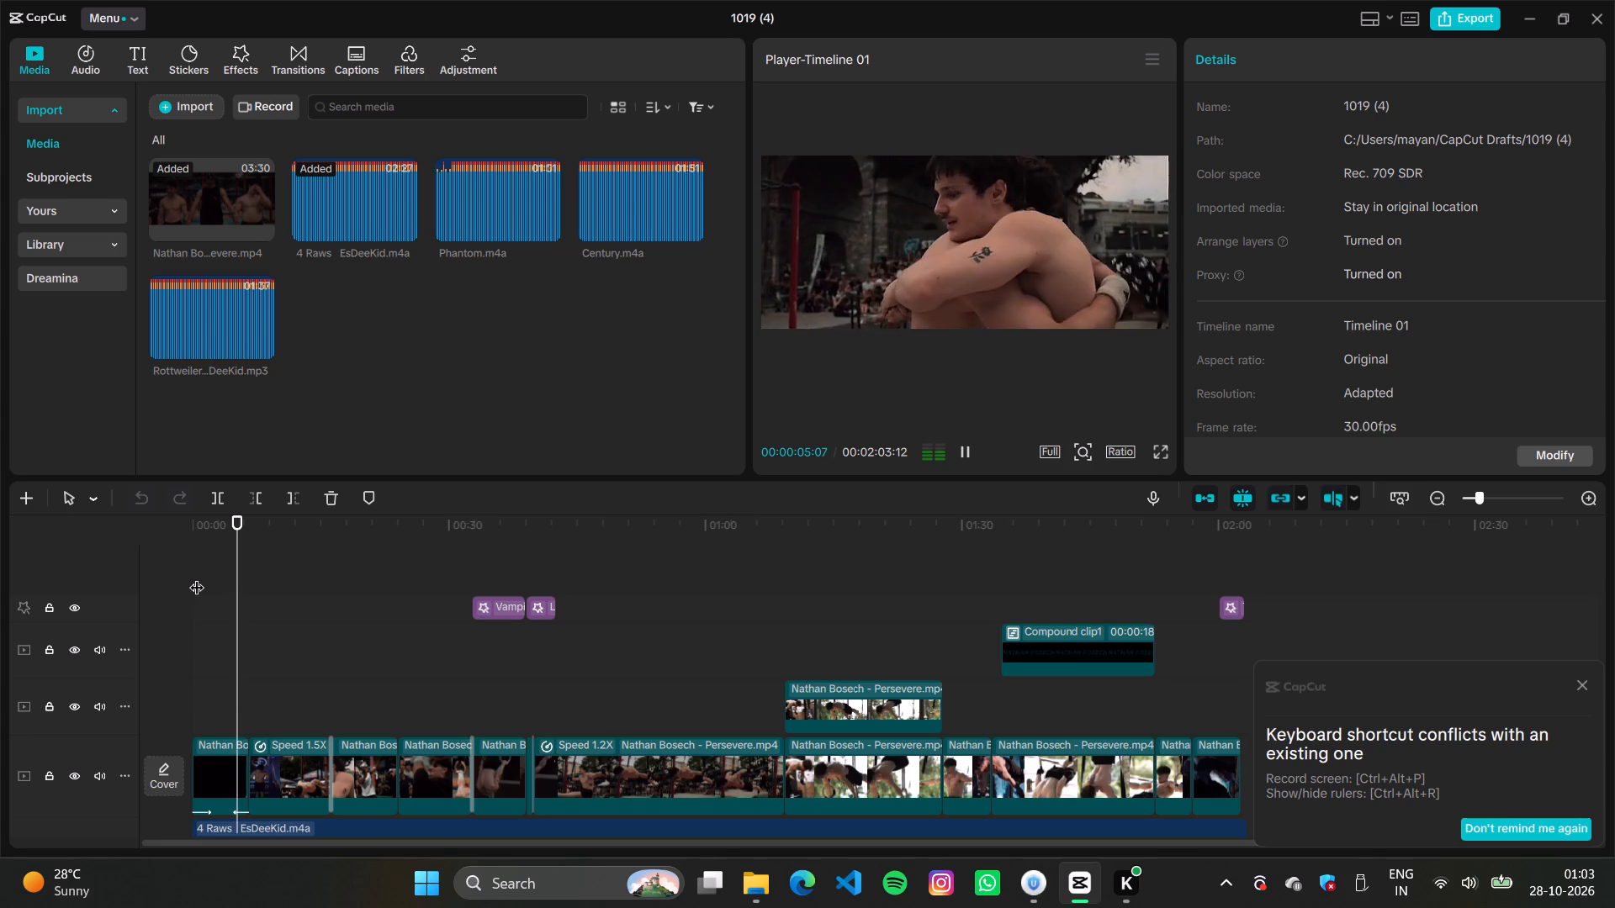
click(1580, 683)
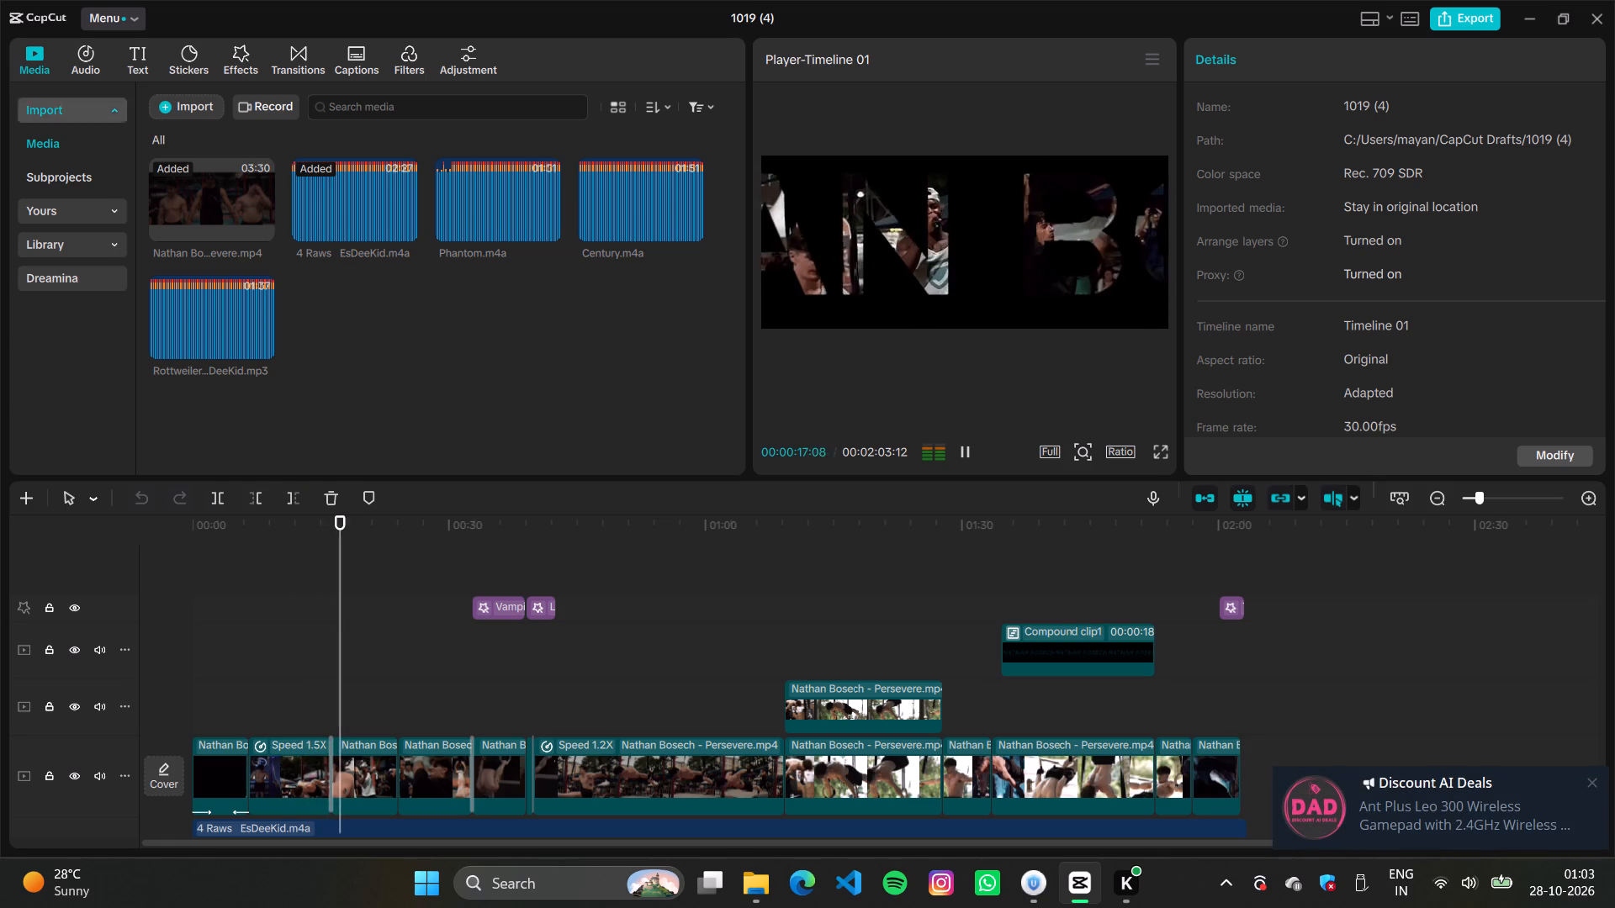
click(777, 624)
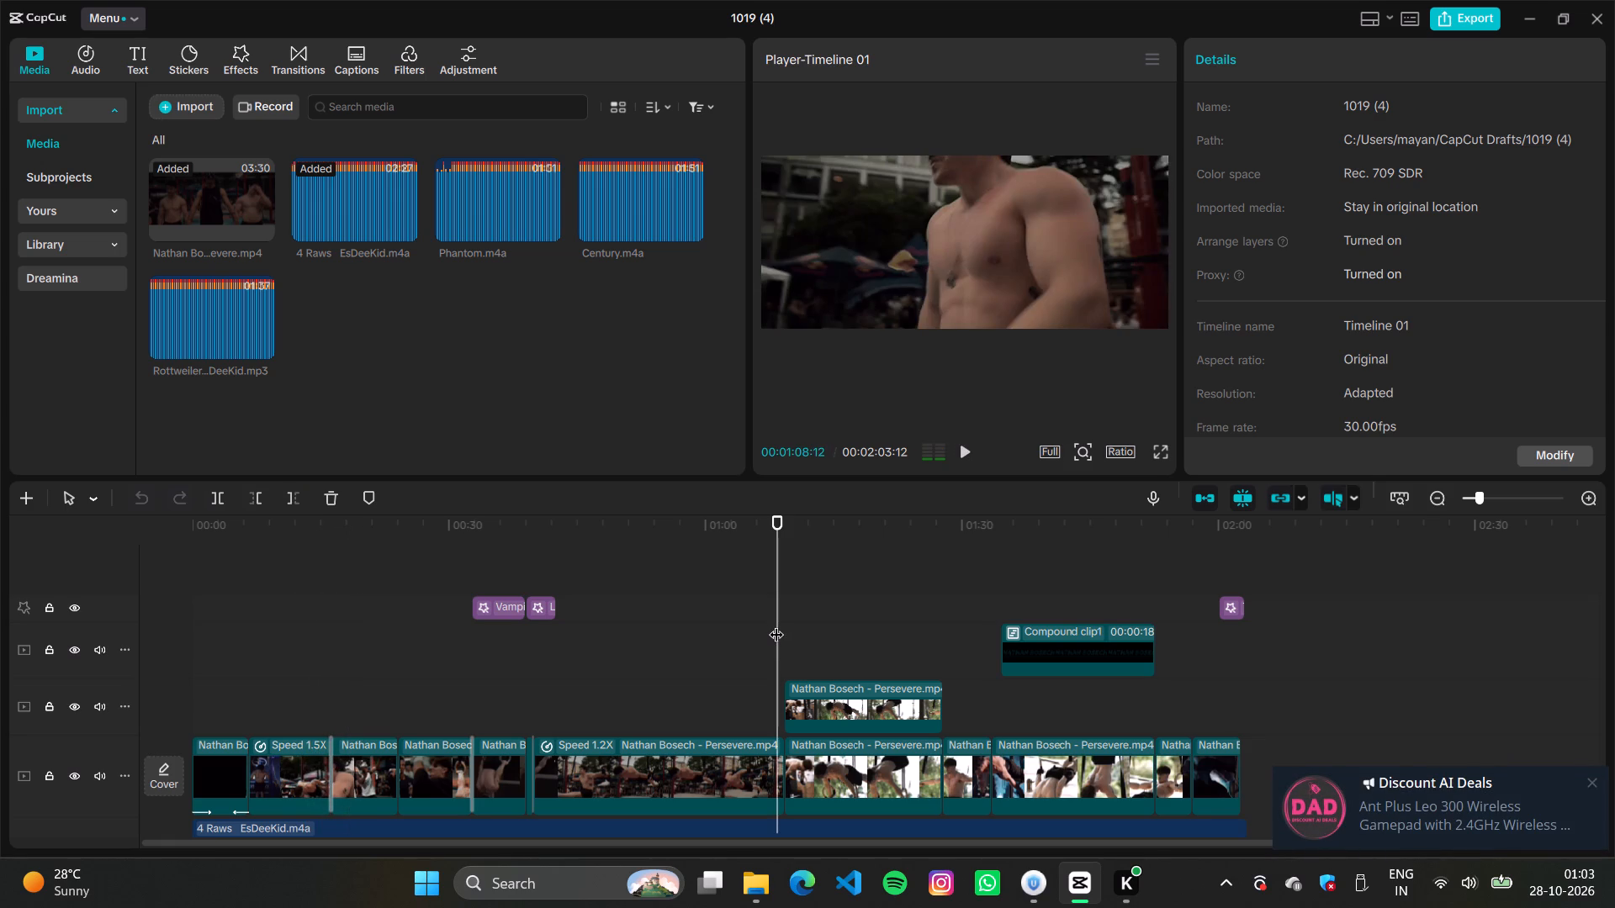
key(space)
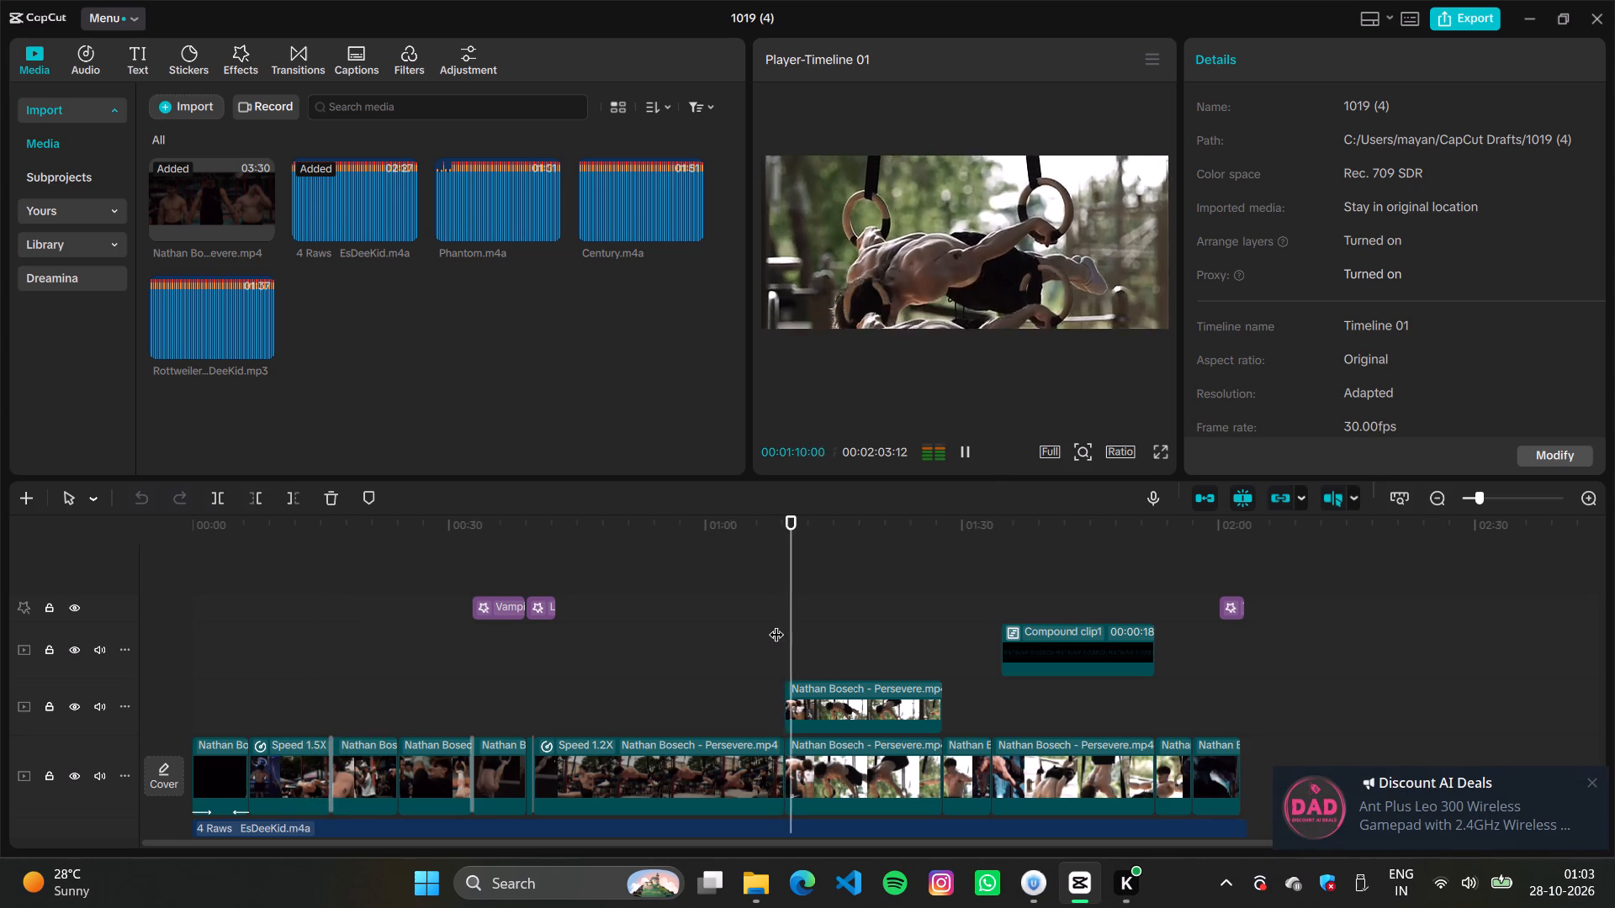
key(space)
click(776, 624)
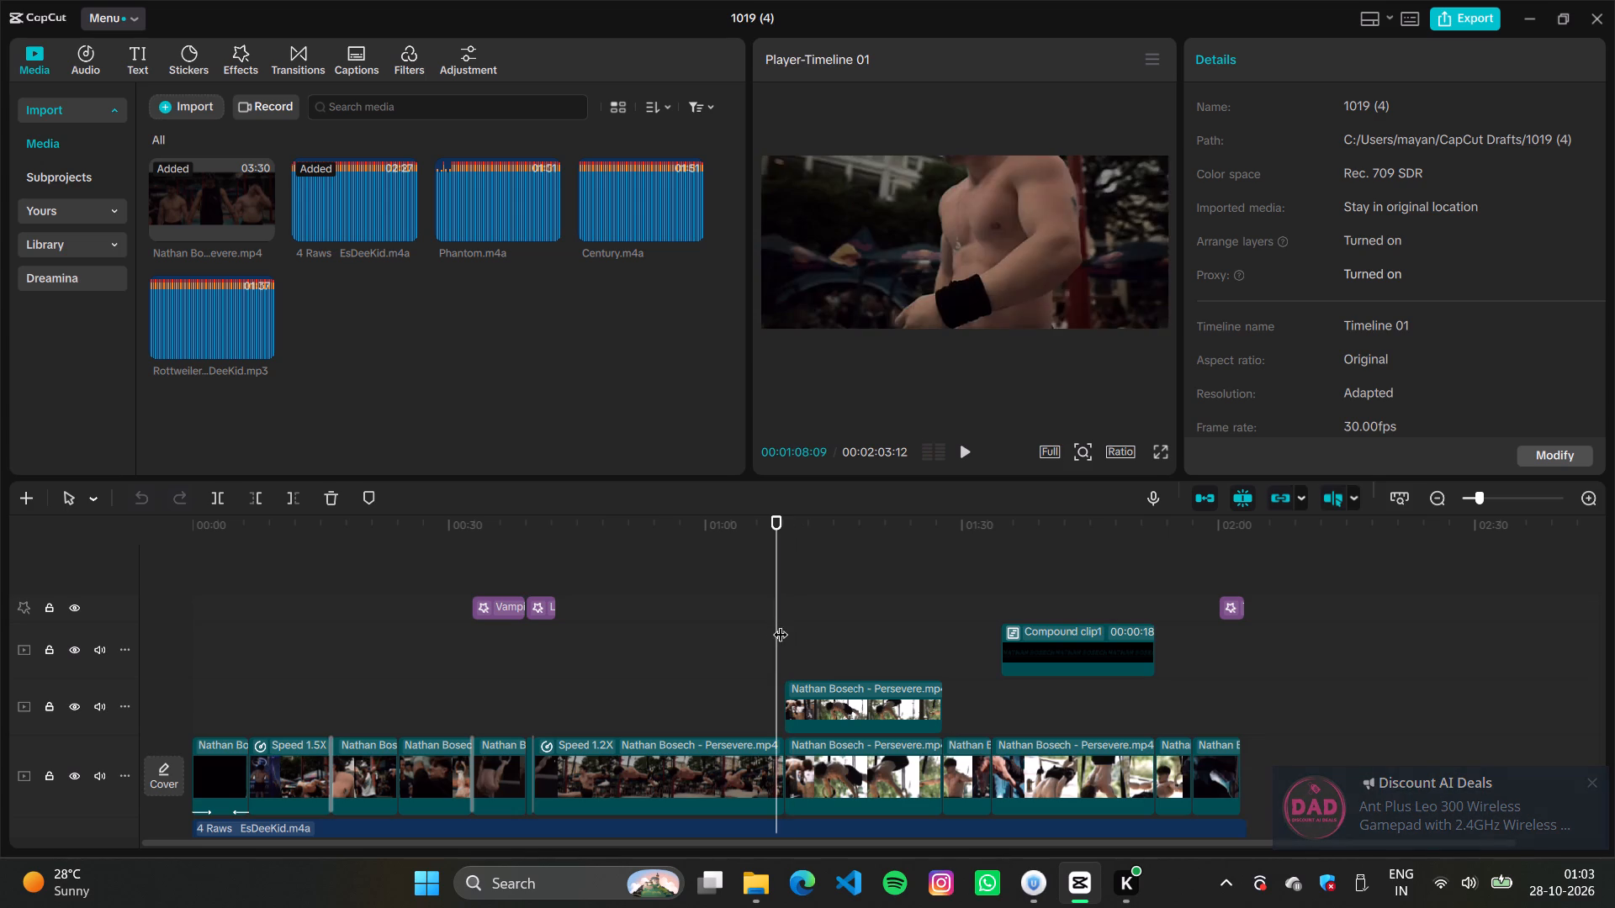
click(785, 624)
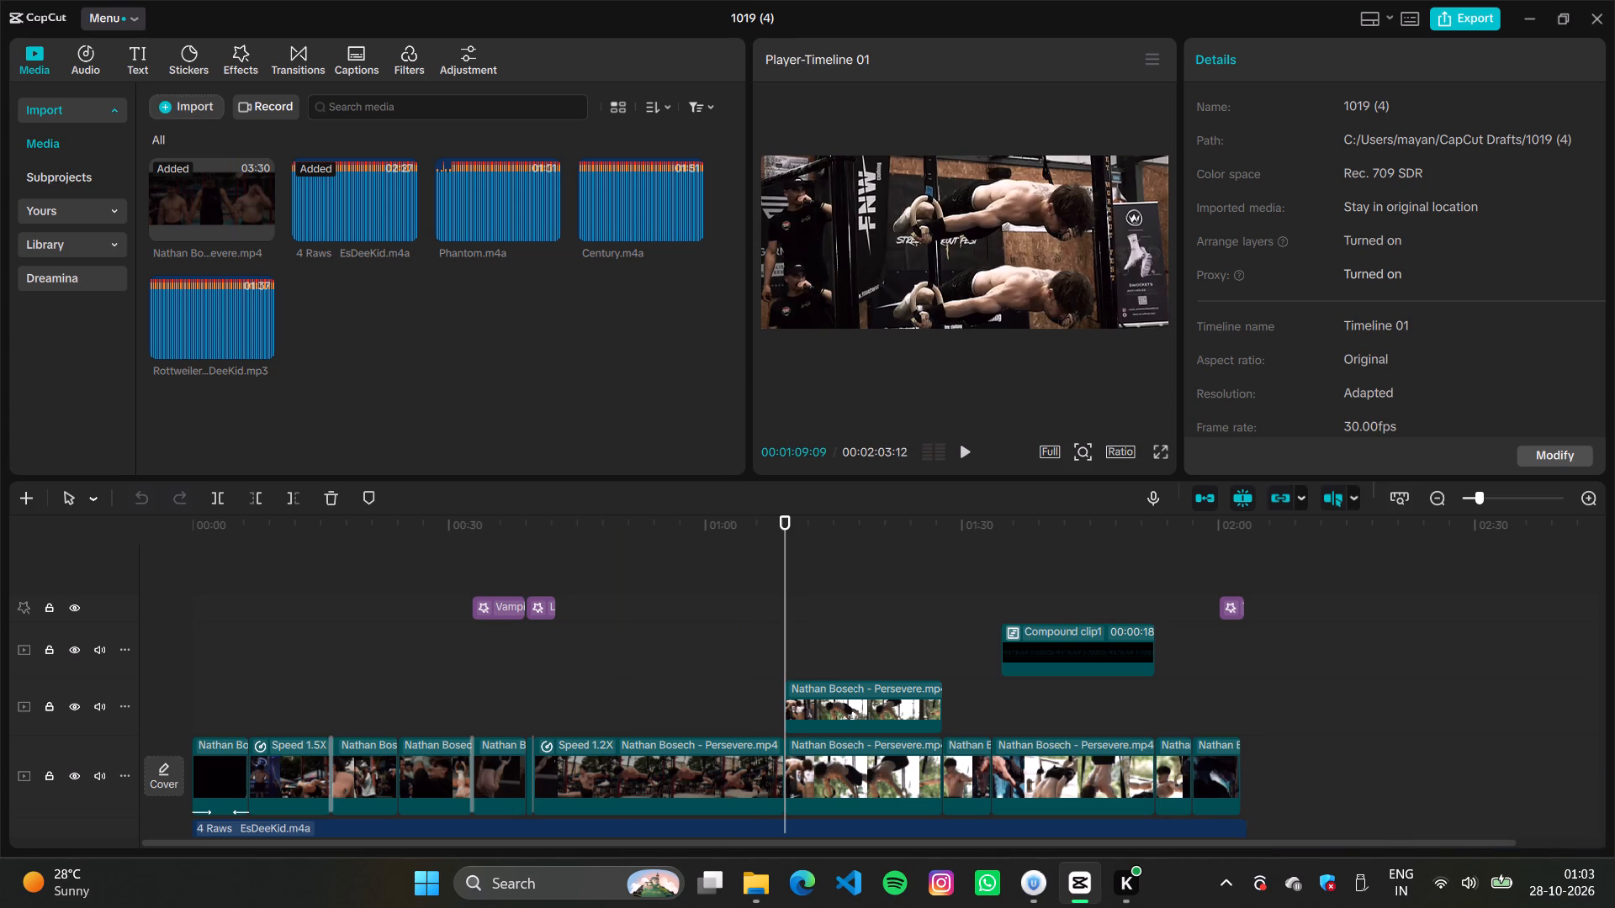
Browse the Featured and NEW filter collections for a look that suits the two stacked clips.
click(420, 65)
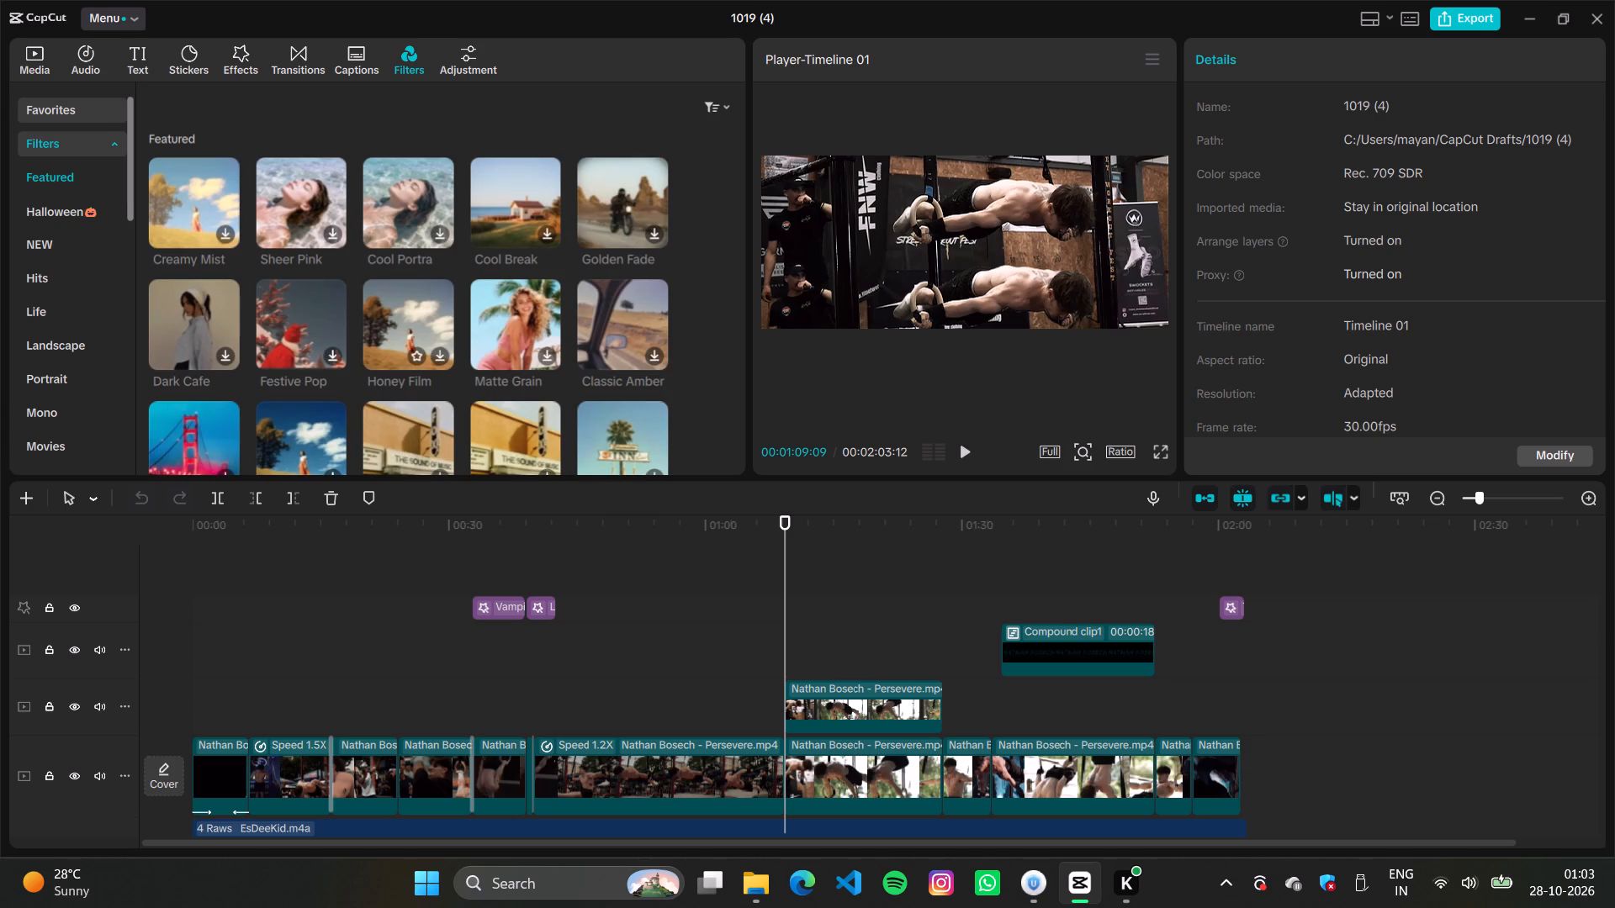
scroll(405, 361, down, 5)
scroll(406, 362, up, 7)
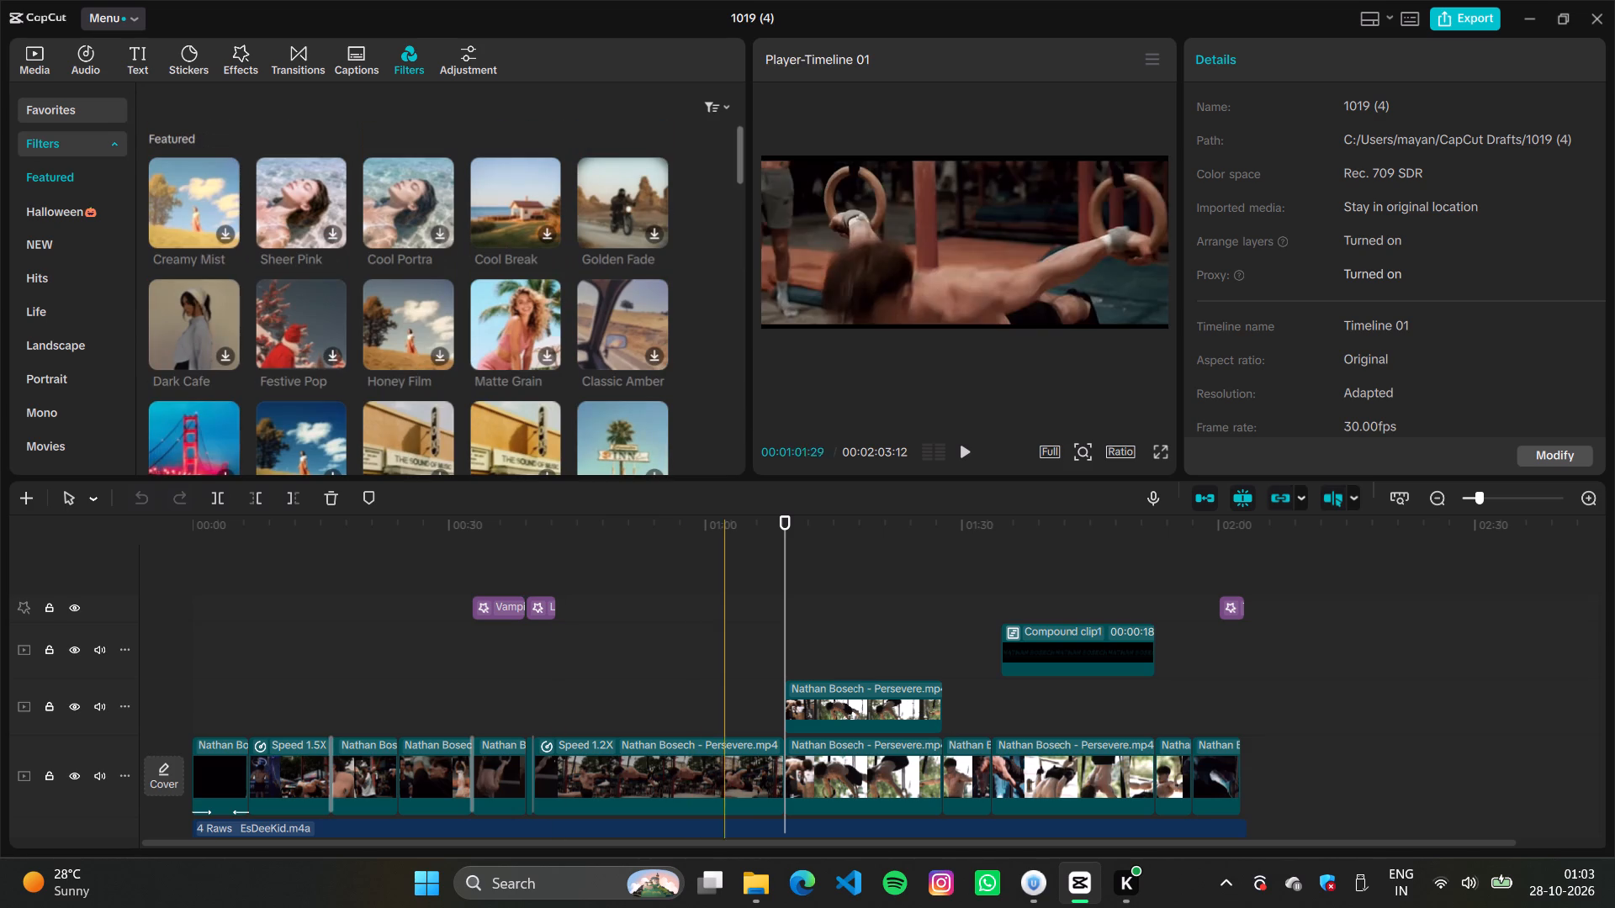
drag(794, 629, 895, 815)
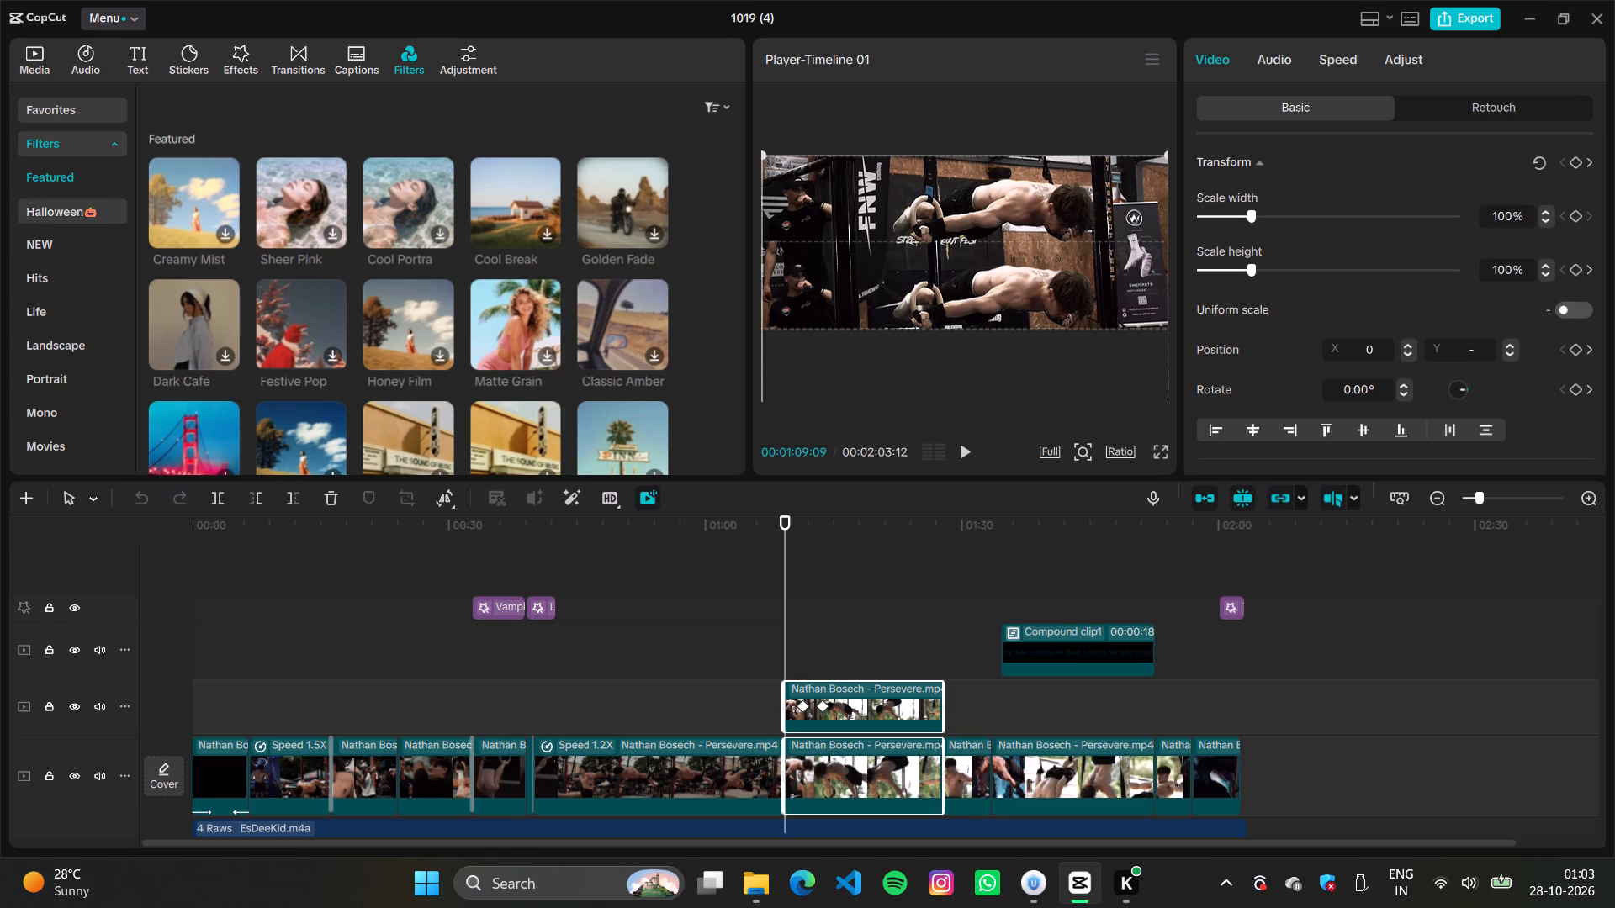
click(79, 245)
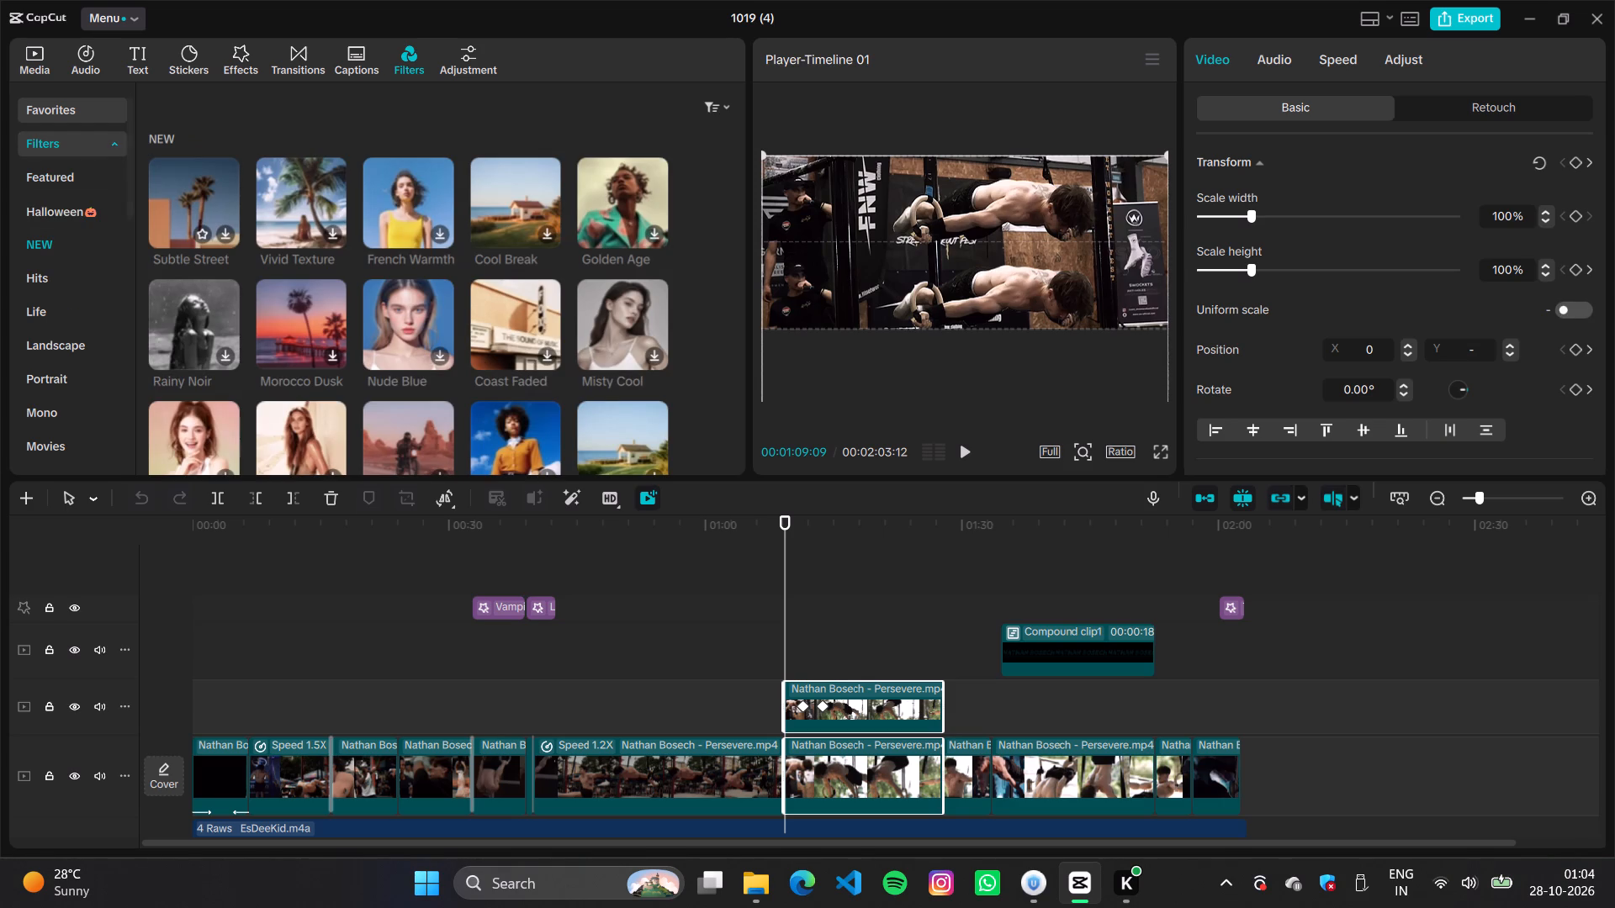
click(45, 169)
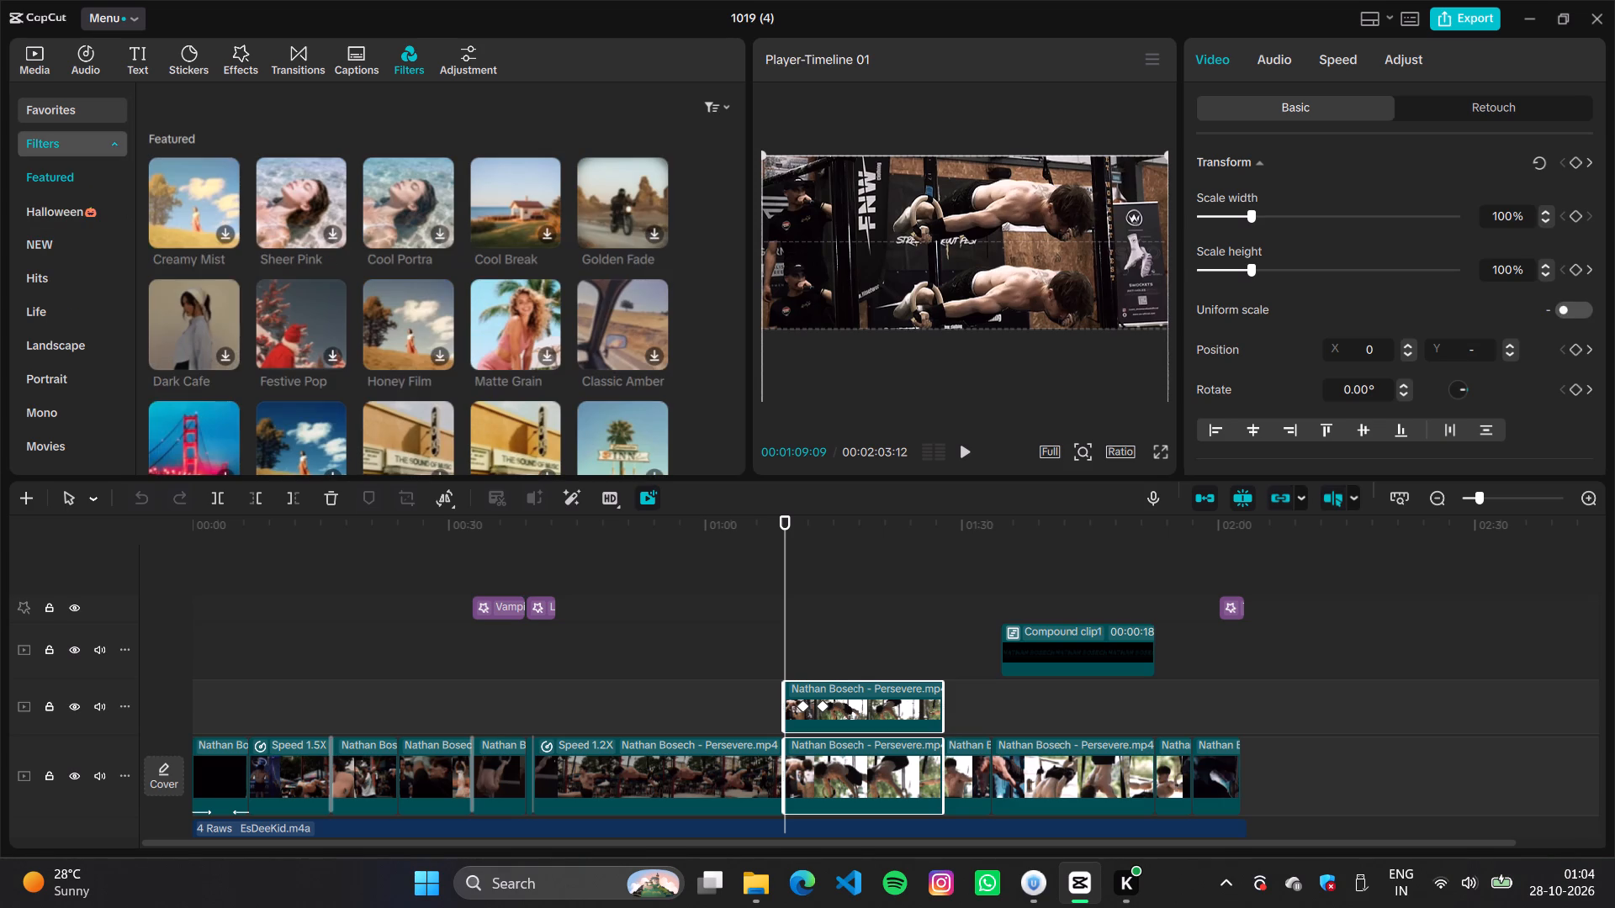
scroll(444, 306, down, 7)
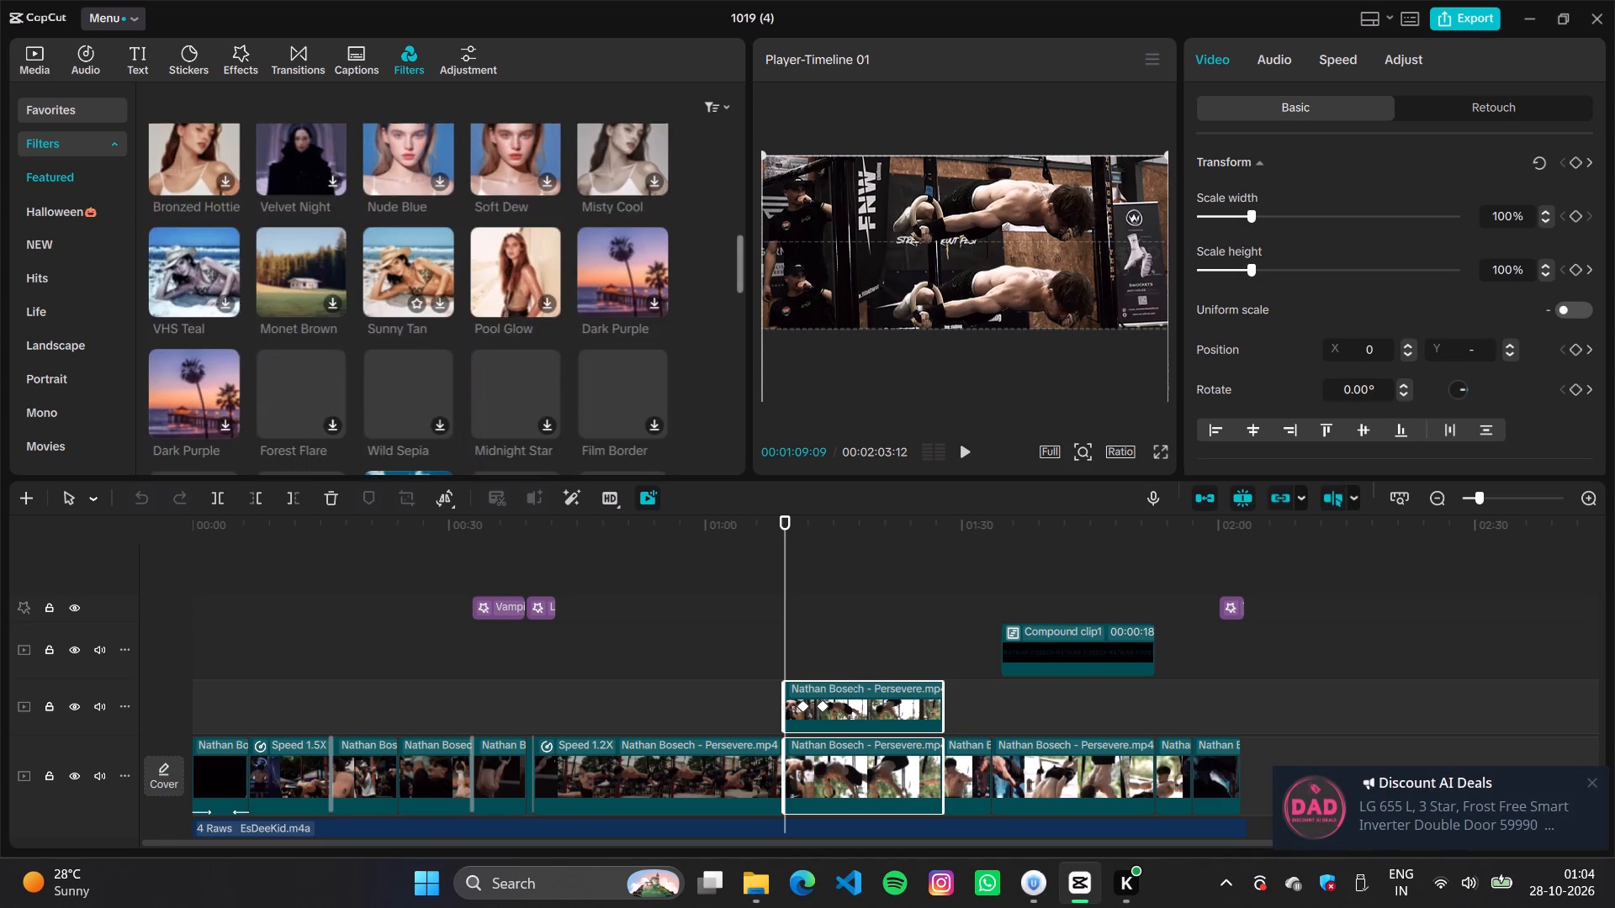
scroll(444, 306, down, 5)
scroll(444, 306, up, 2)
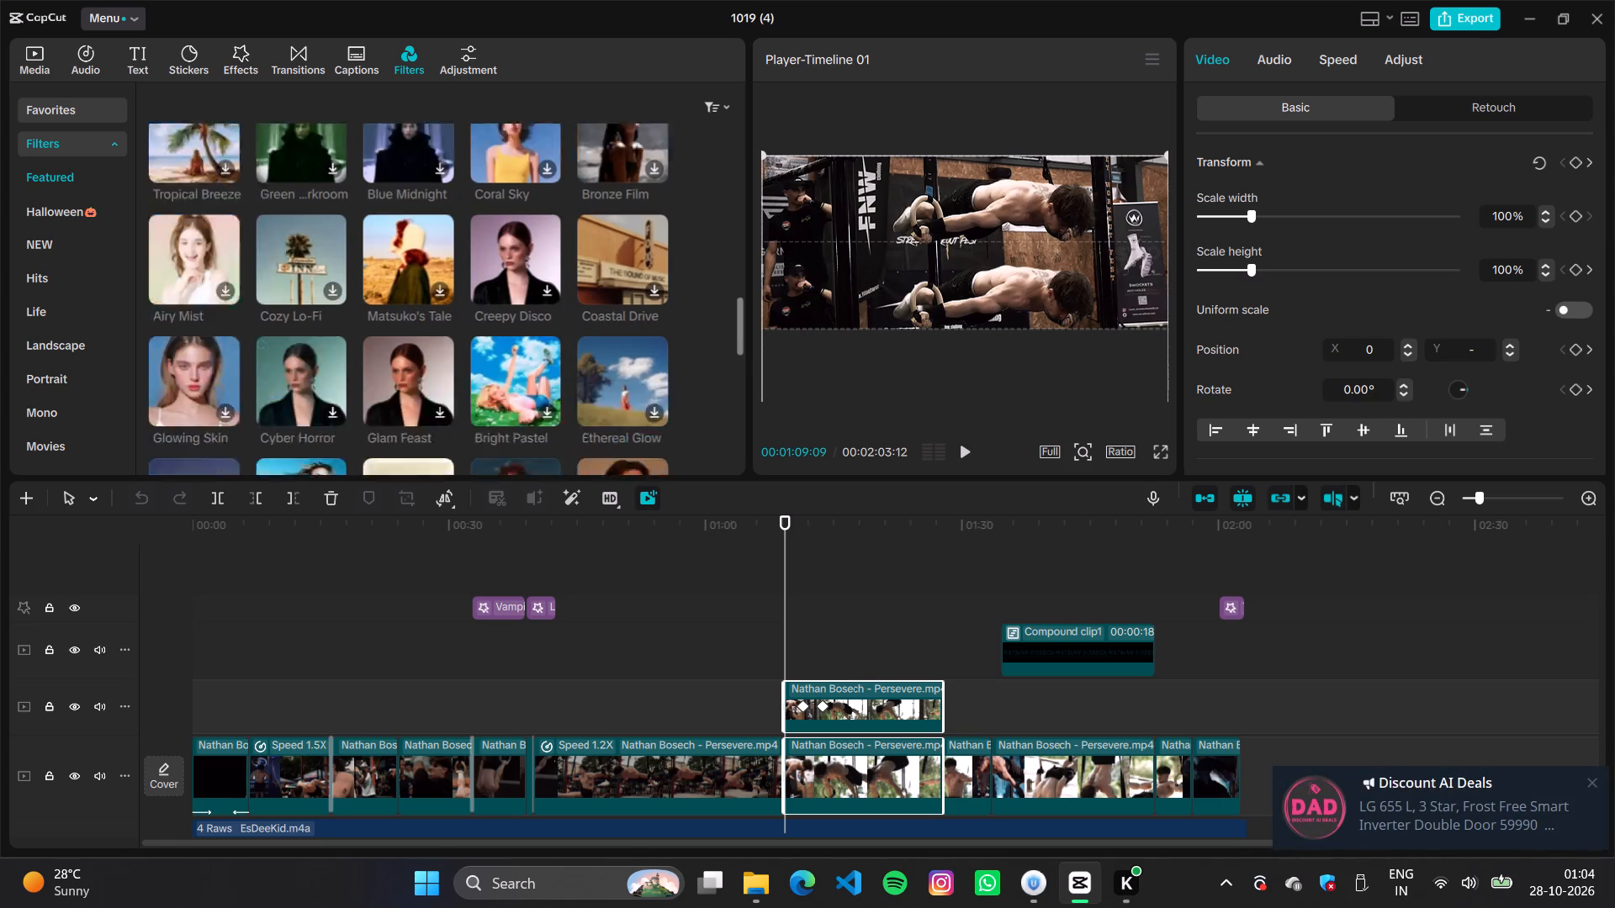
scroll(444, 306, down, 4)
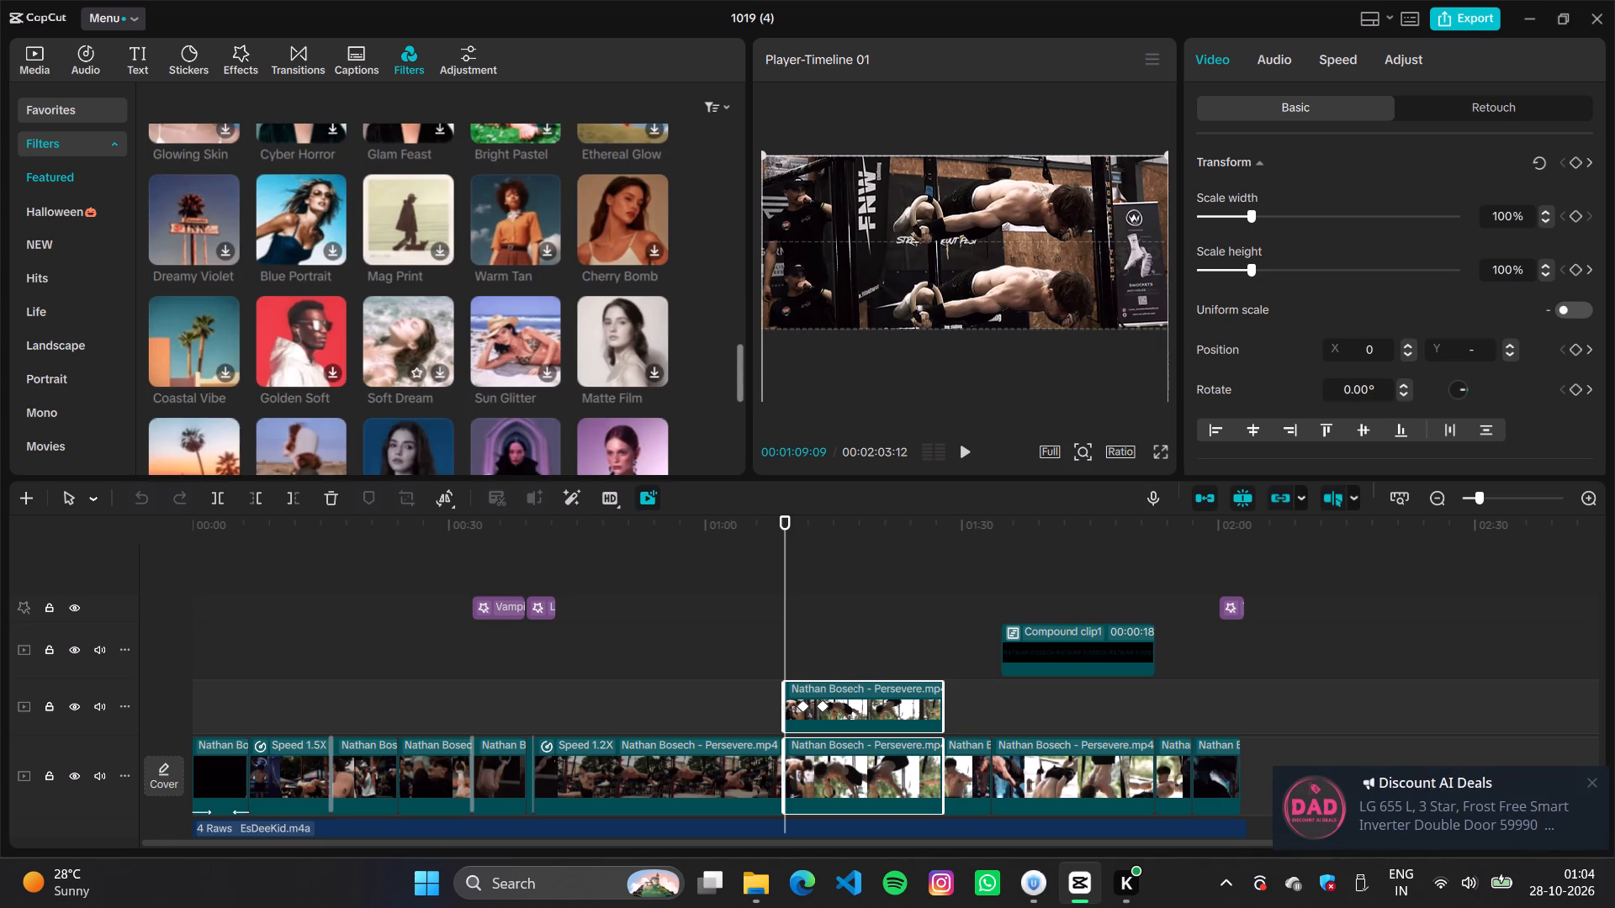
scroll(444, 306, down, 5)
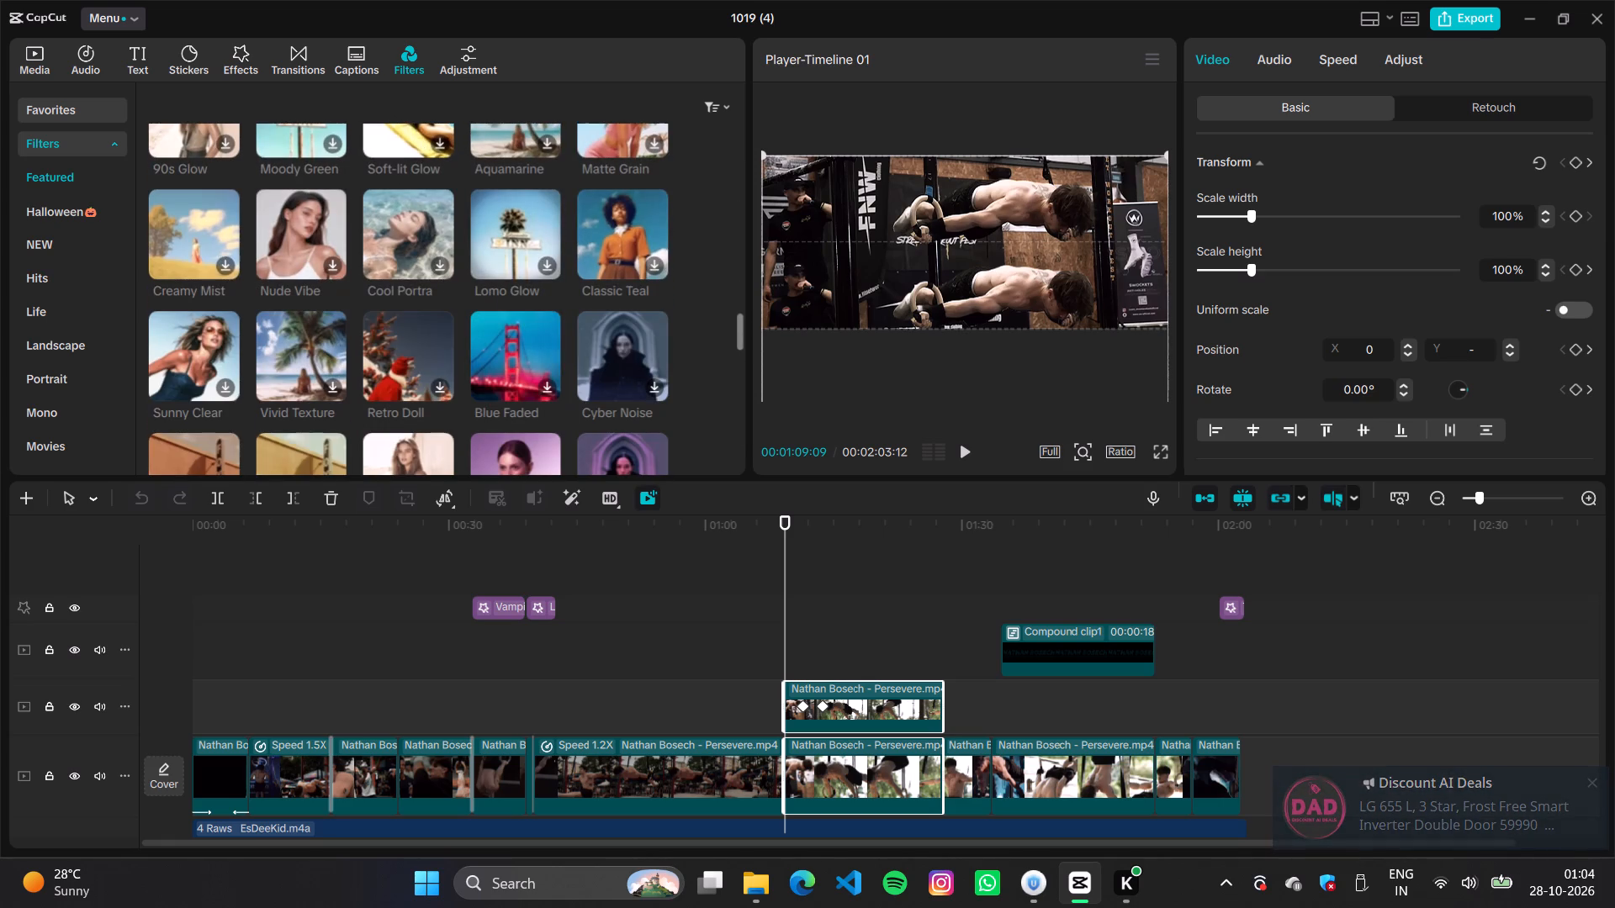
scroll(444, 306, up, 1)
scroll(444, 306, down, 4)
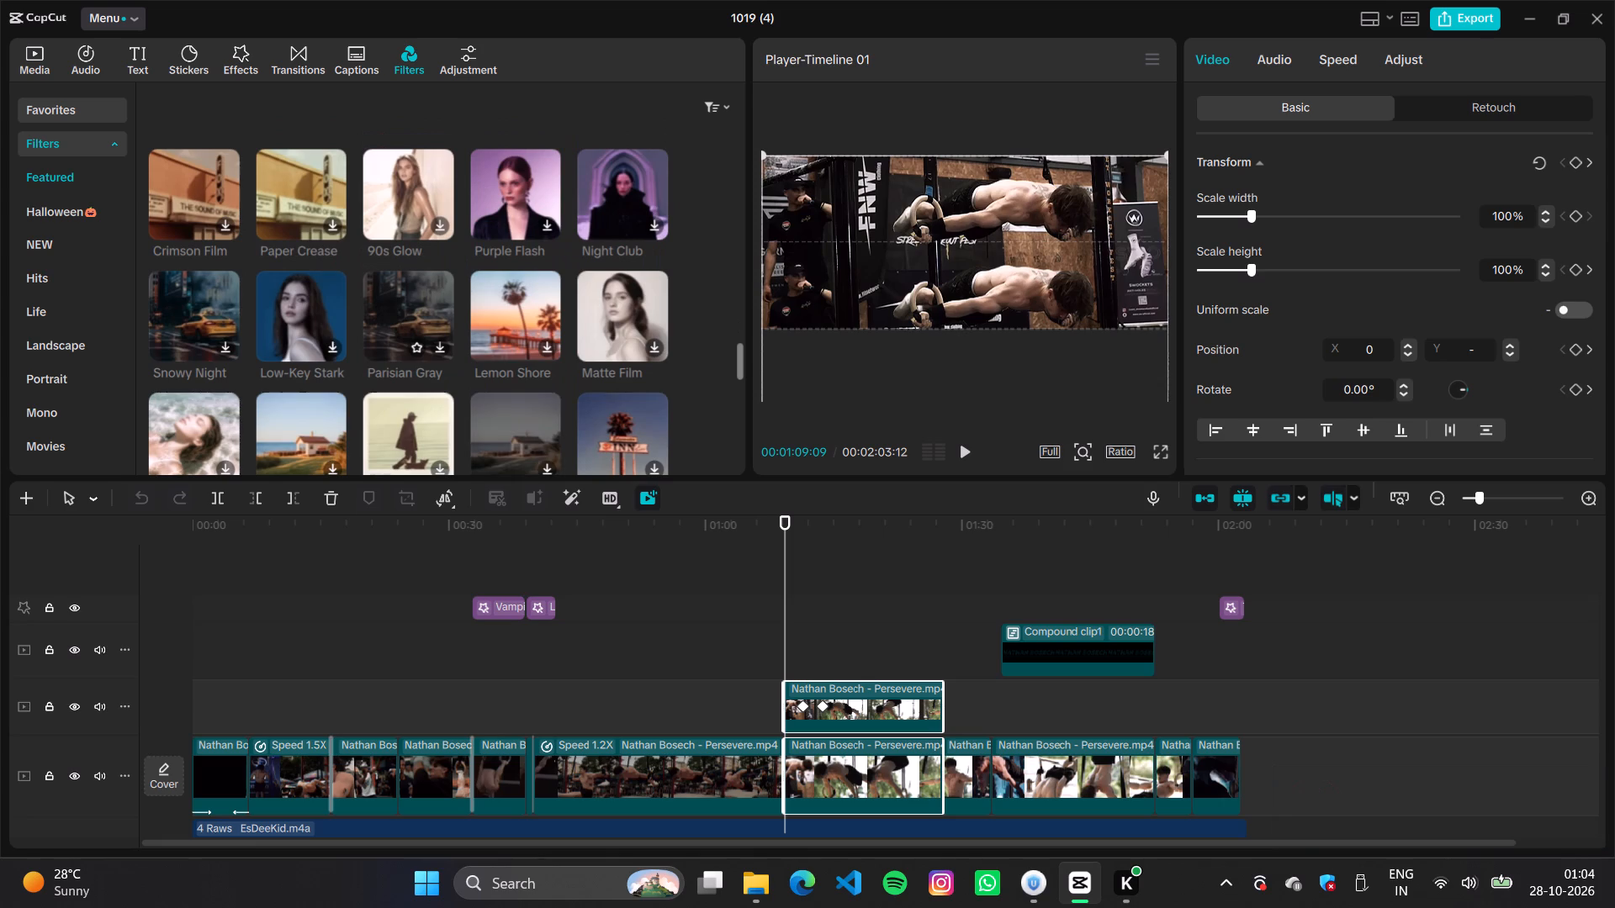
scroll(444, 306, down, 6)
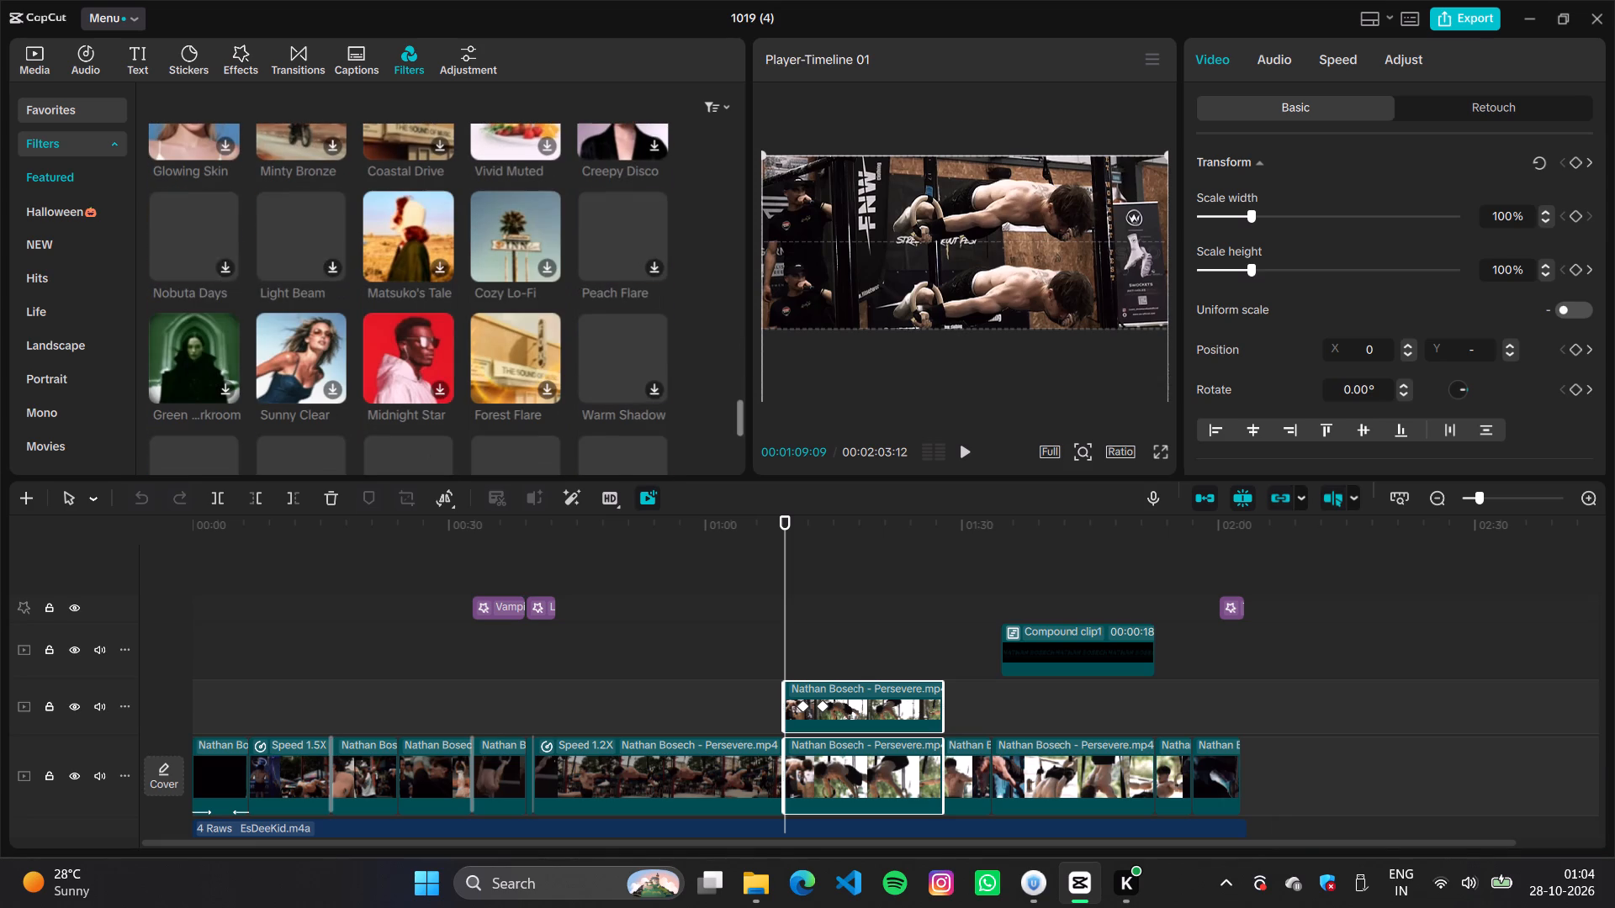
scroll(444, 306, up, 1)
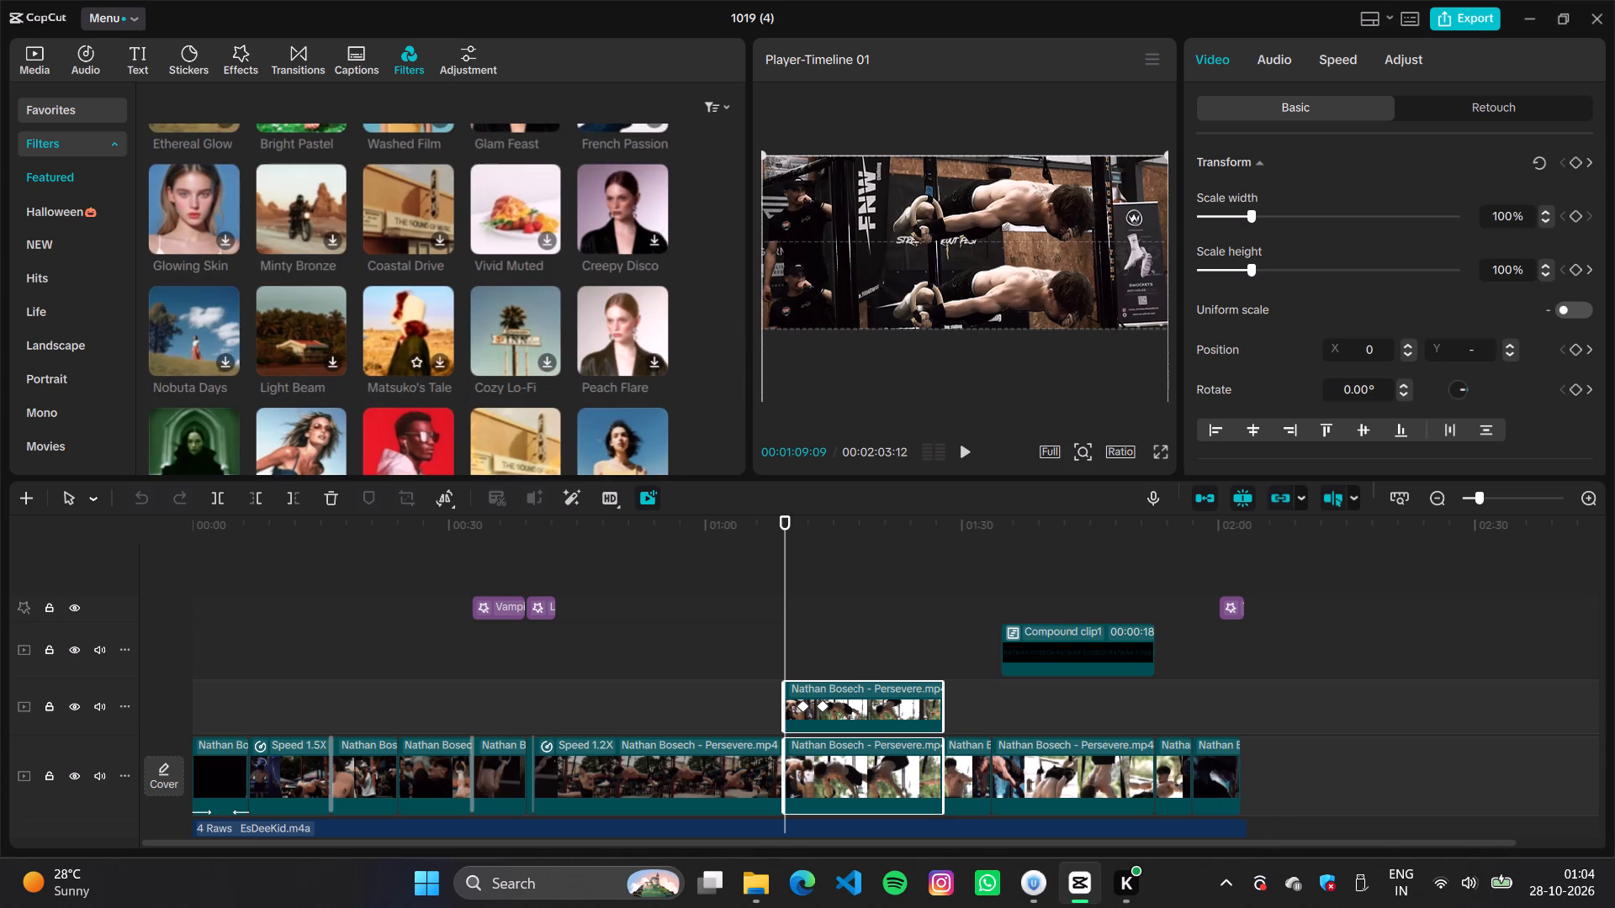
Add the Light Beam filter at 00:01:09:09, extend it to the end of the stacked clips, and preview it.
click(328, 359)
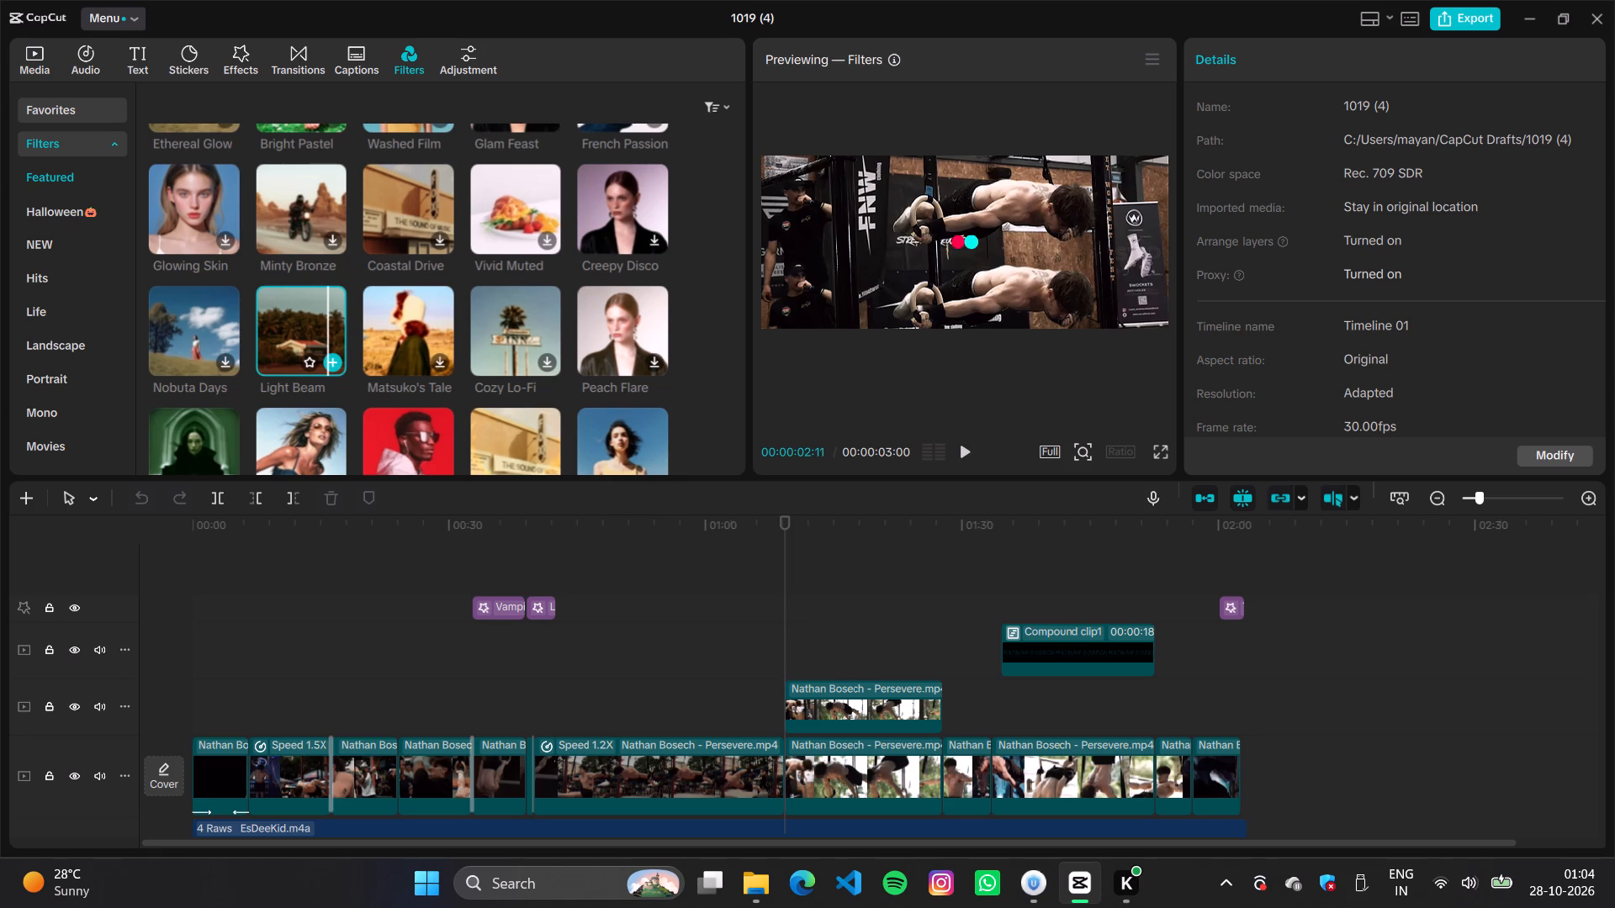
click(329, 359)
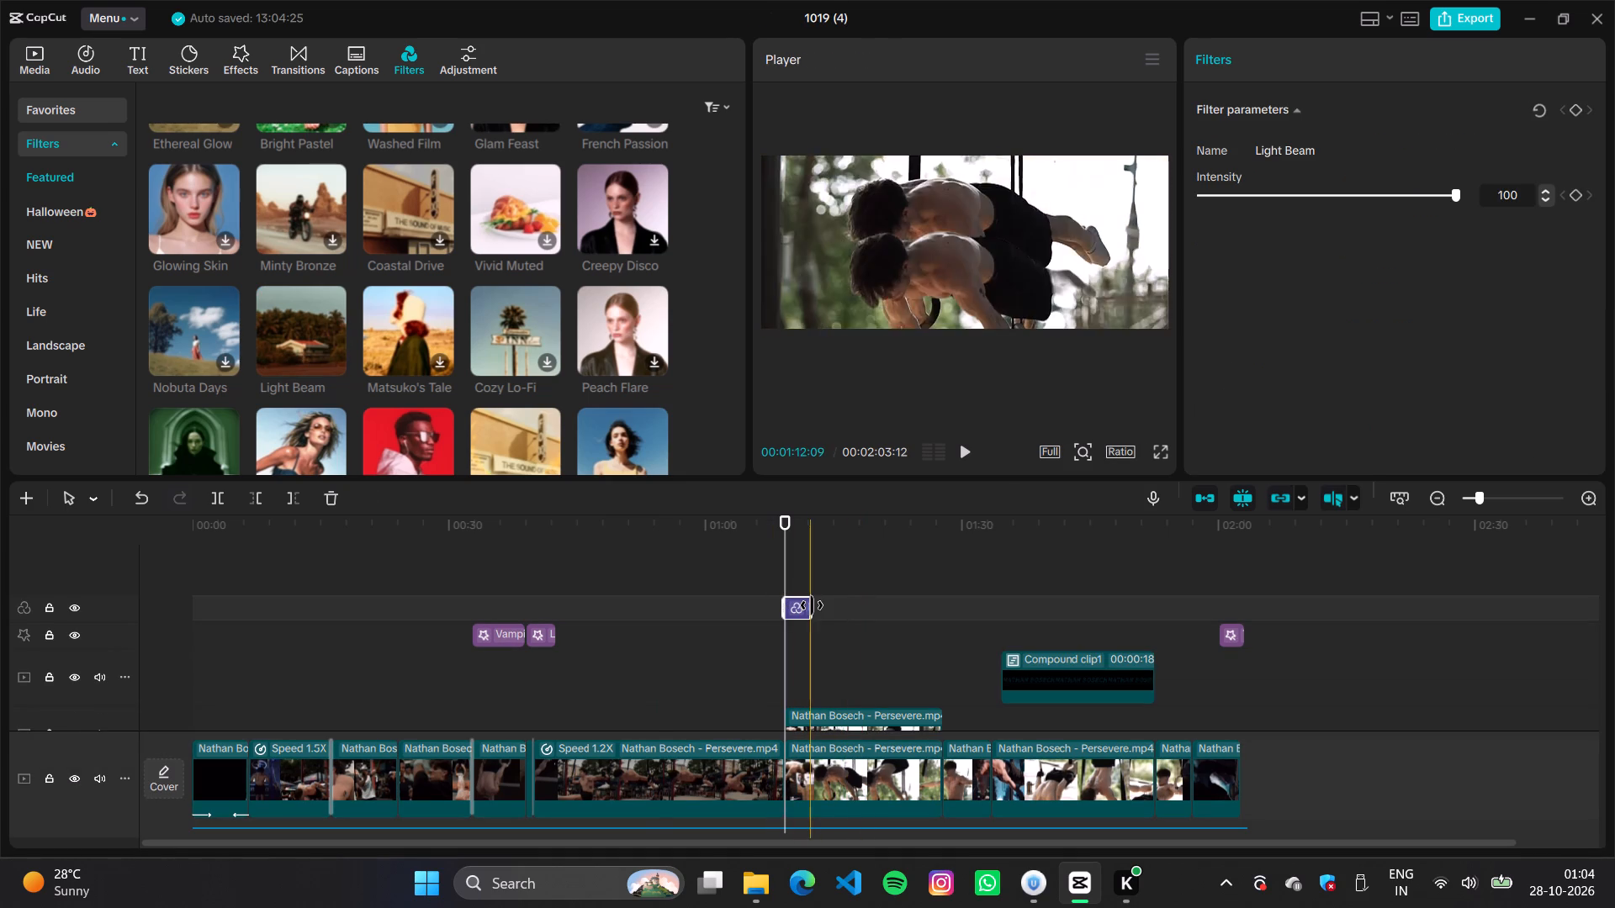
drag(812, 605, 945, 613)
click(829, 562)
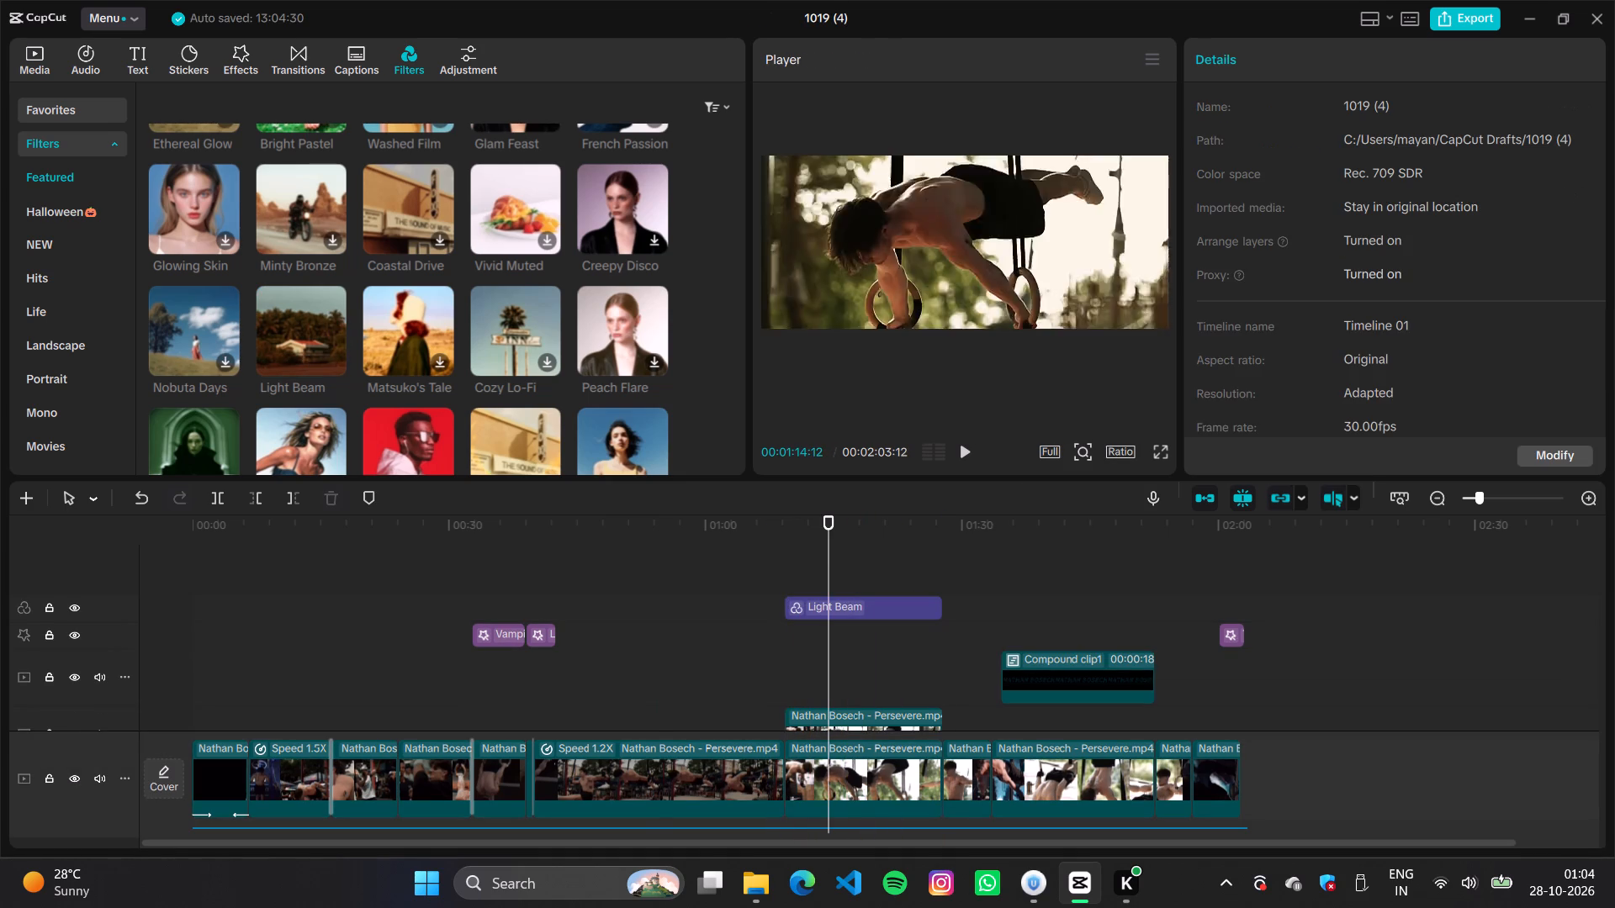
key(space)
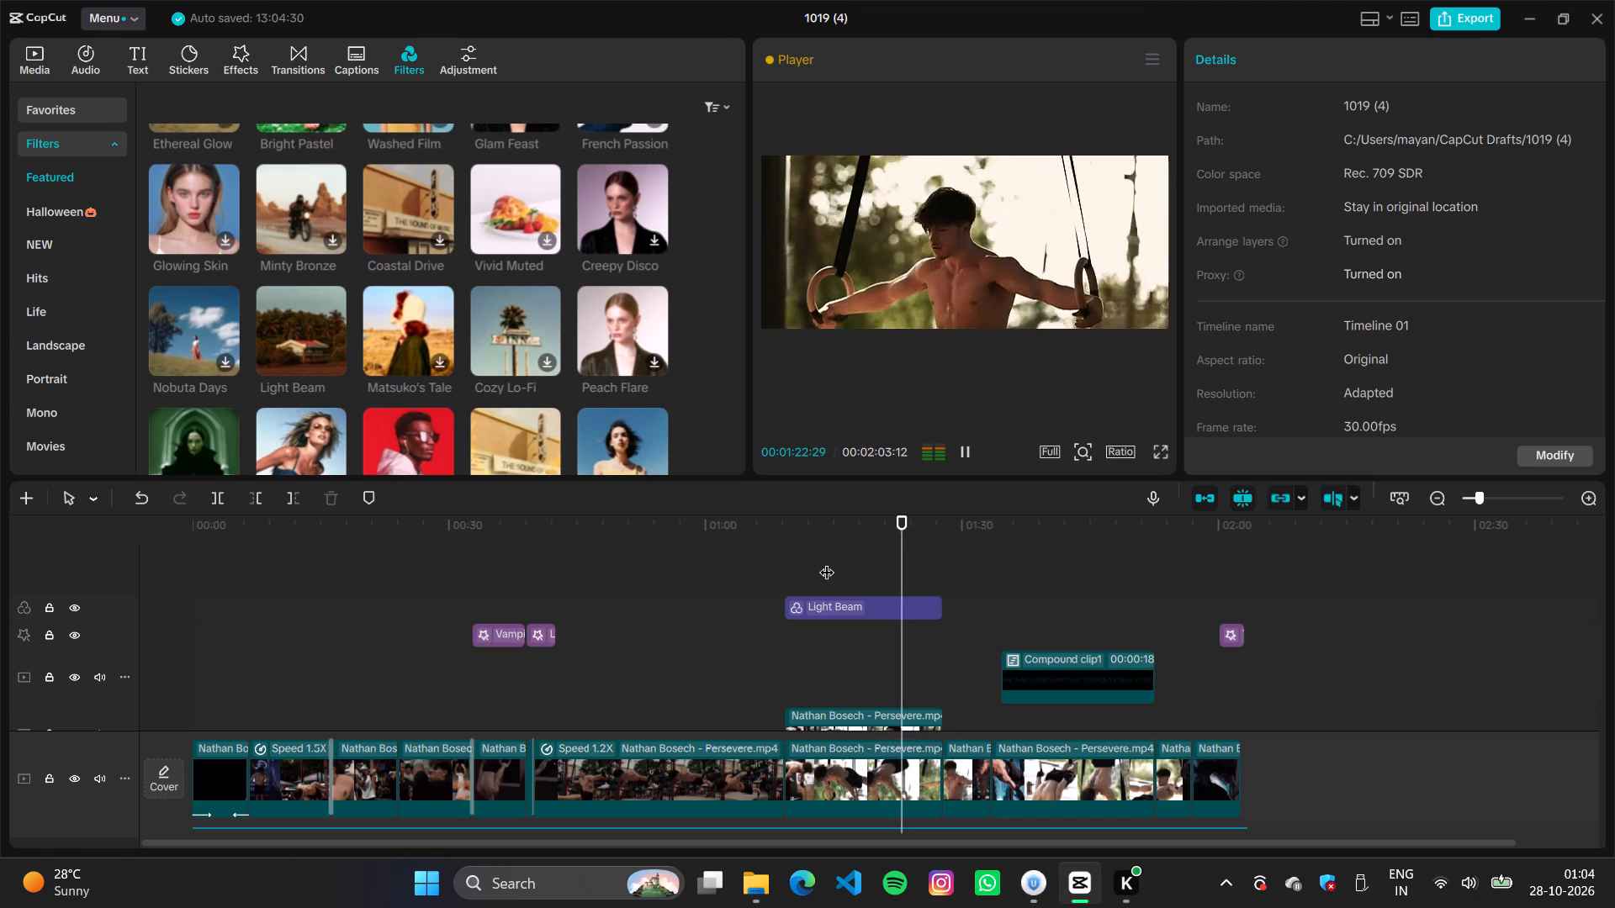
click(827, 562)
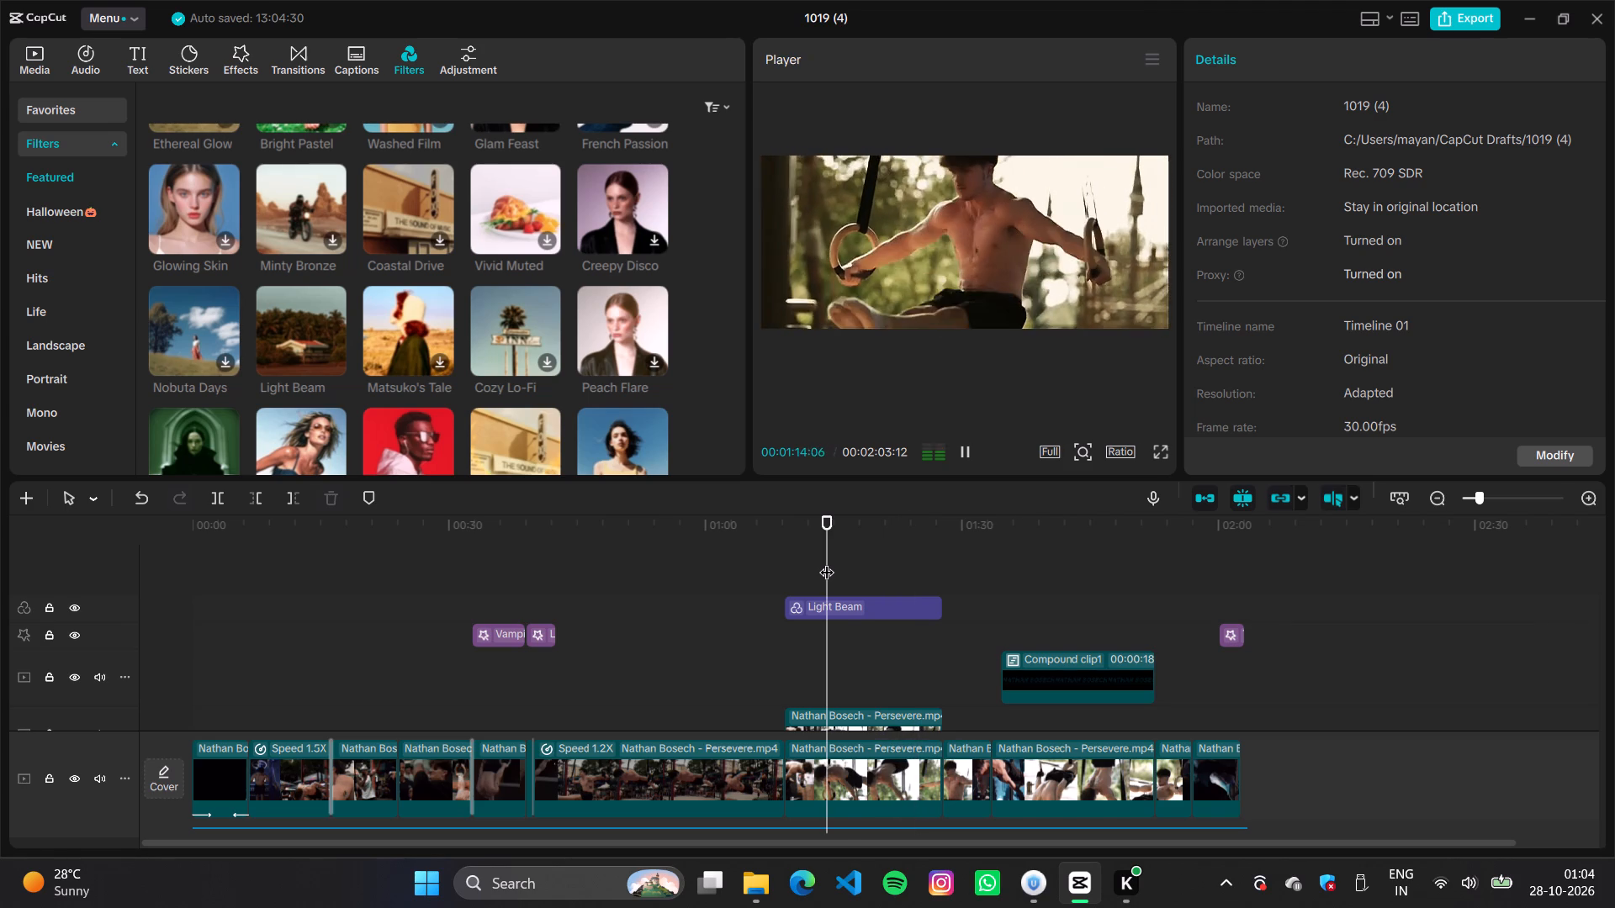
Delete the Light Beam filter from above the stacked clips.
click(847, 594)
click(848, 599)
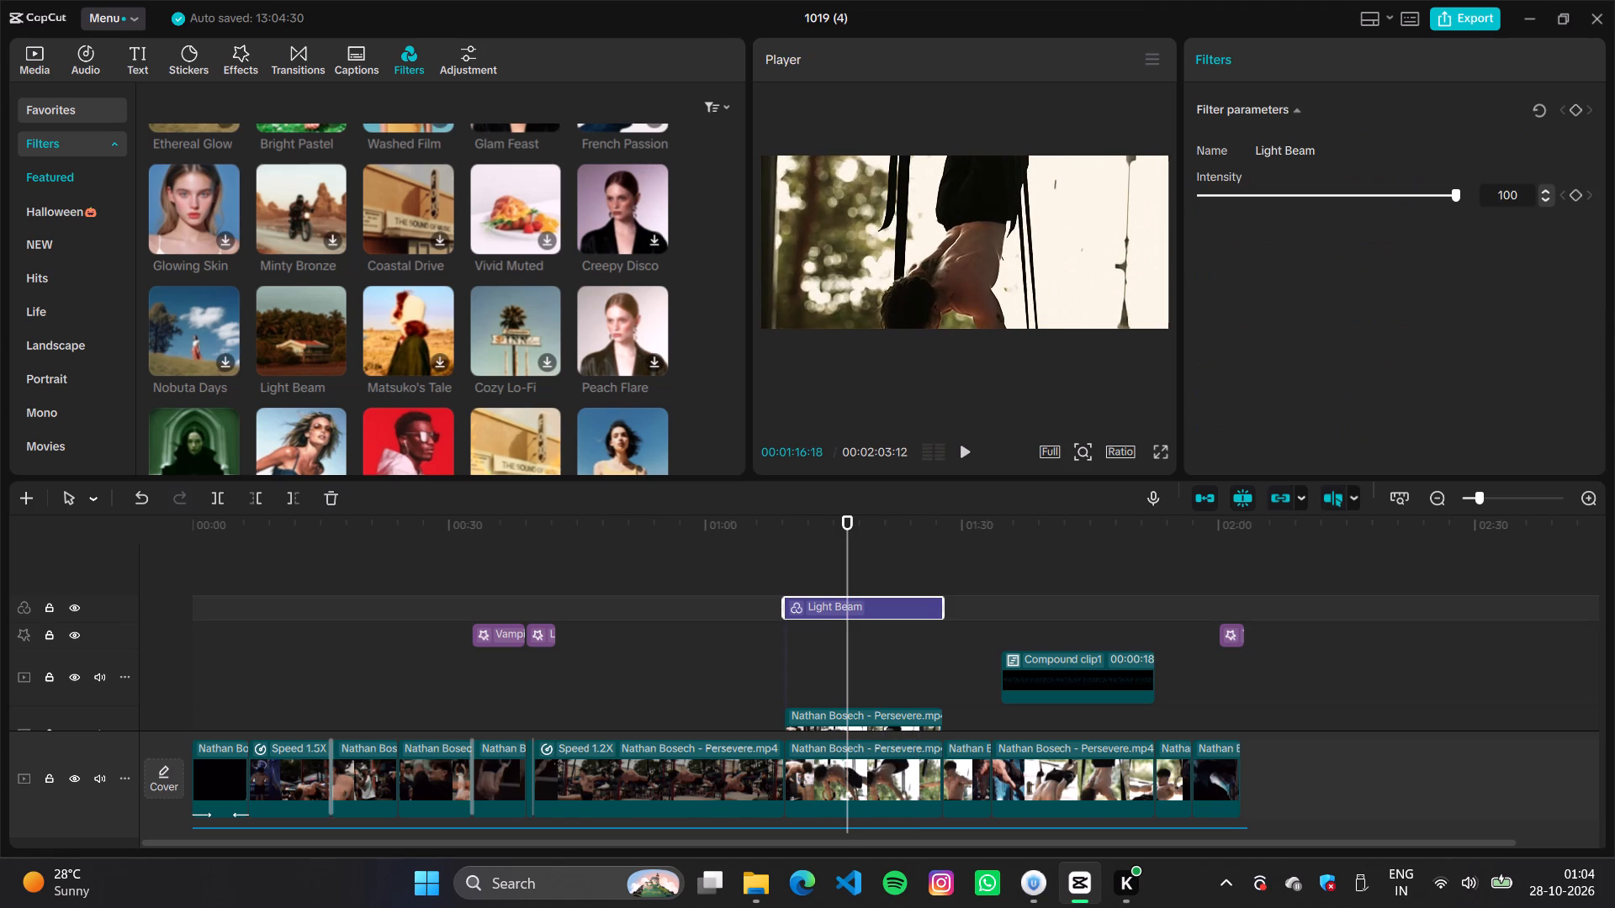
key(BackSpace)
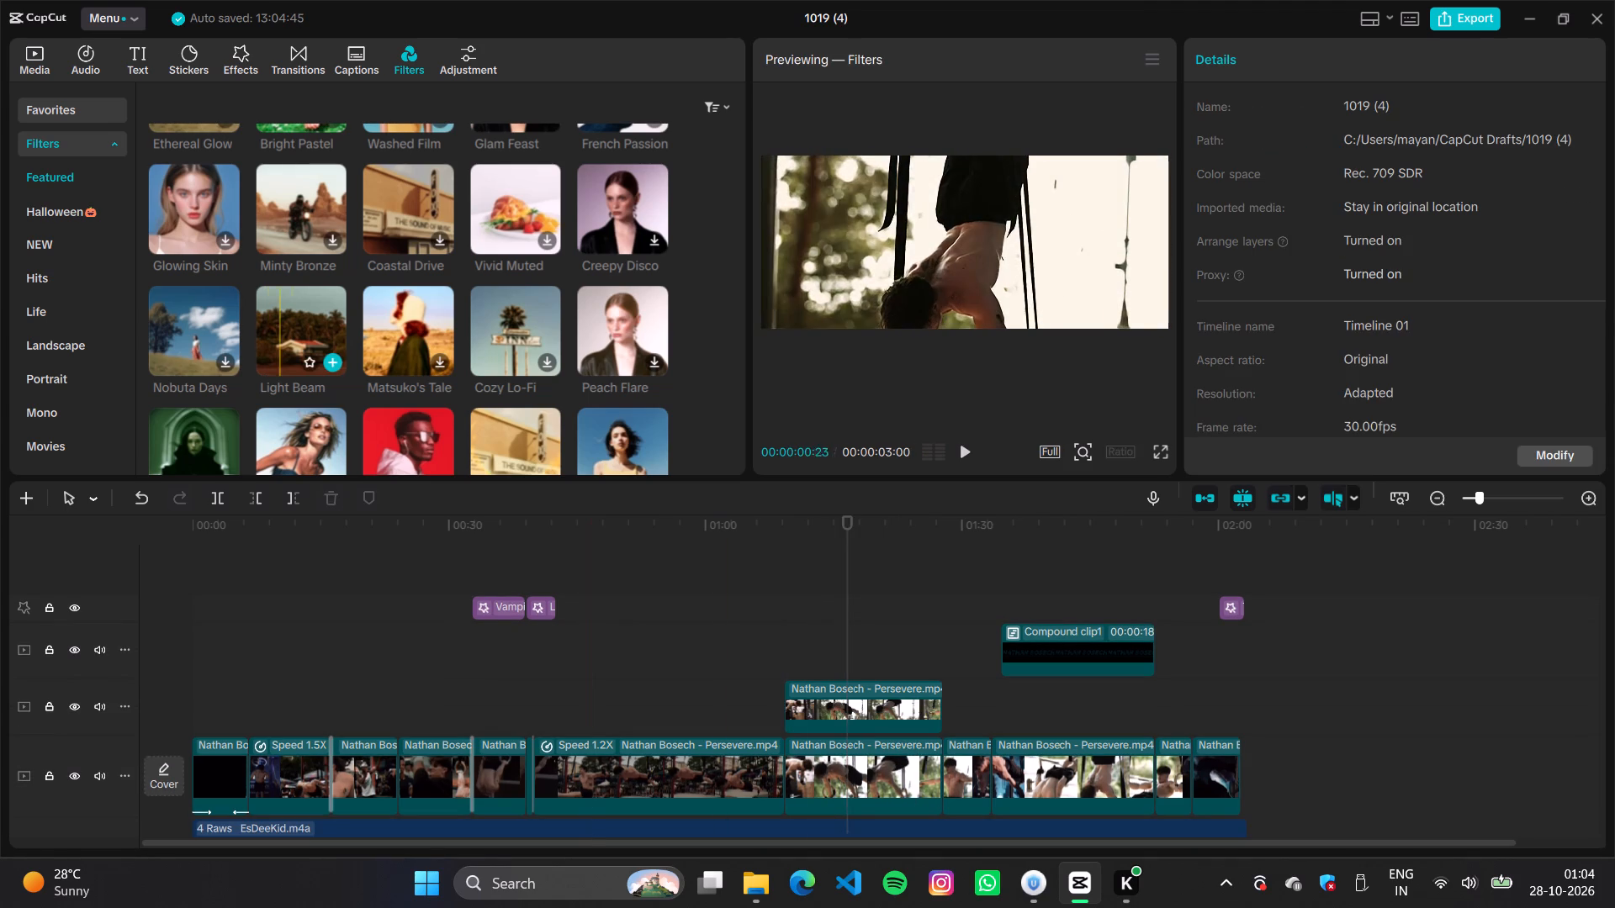
Add the Physique II filter from the Hits collection and stretch it over the full length of the stacked clips.
scroll(419, 350, down, 6)
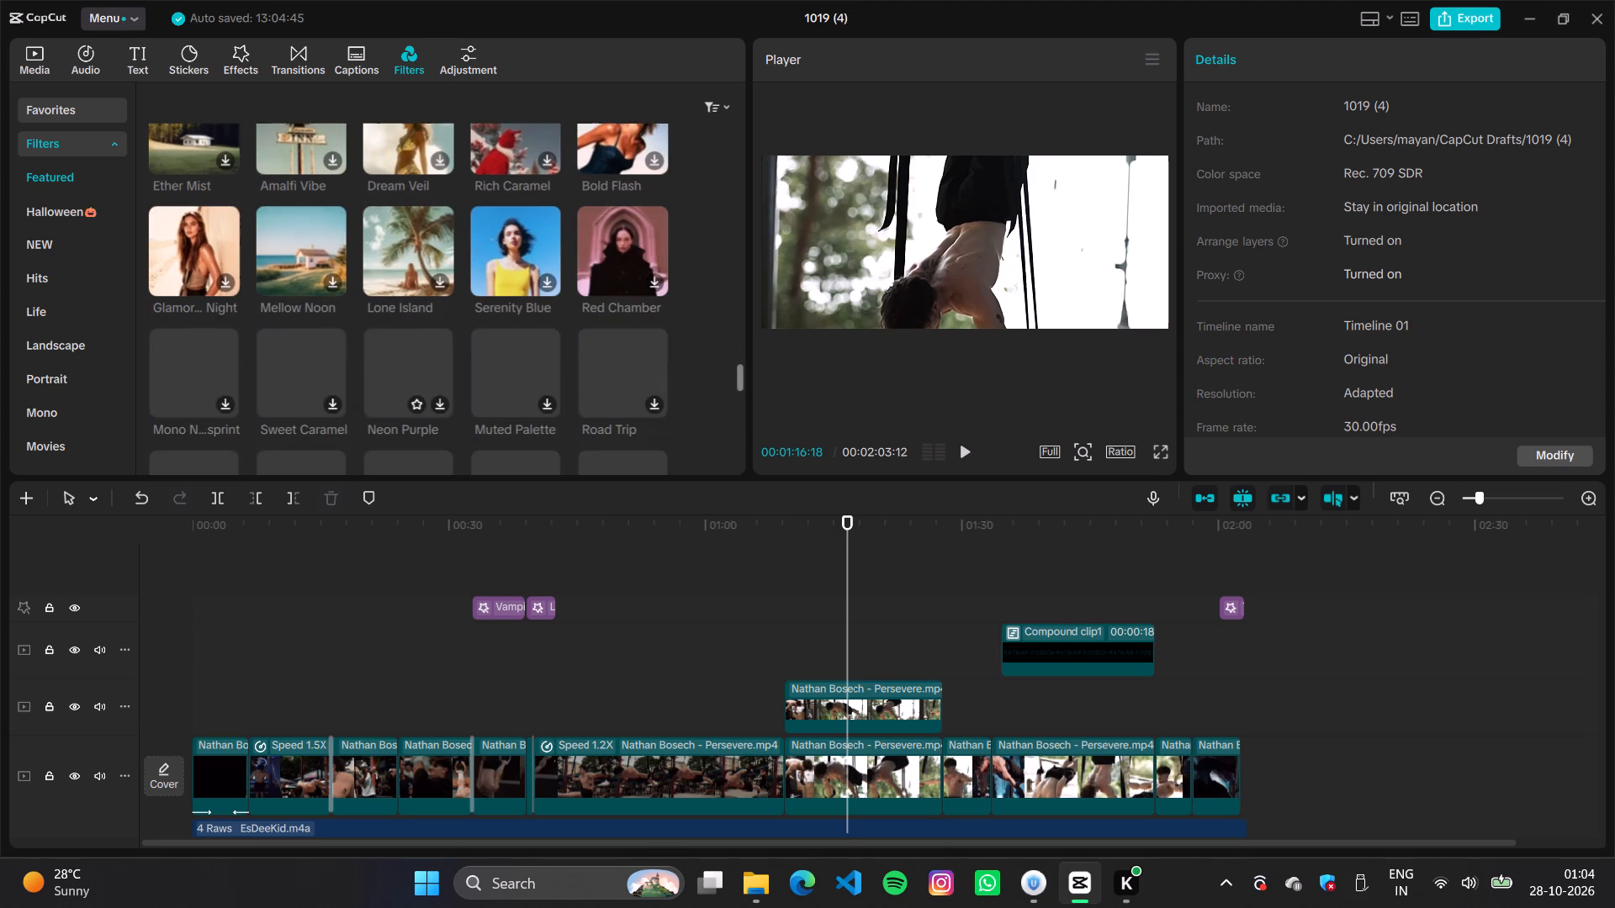
scroll(416, 350, down, 2)
click(108, 279)
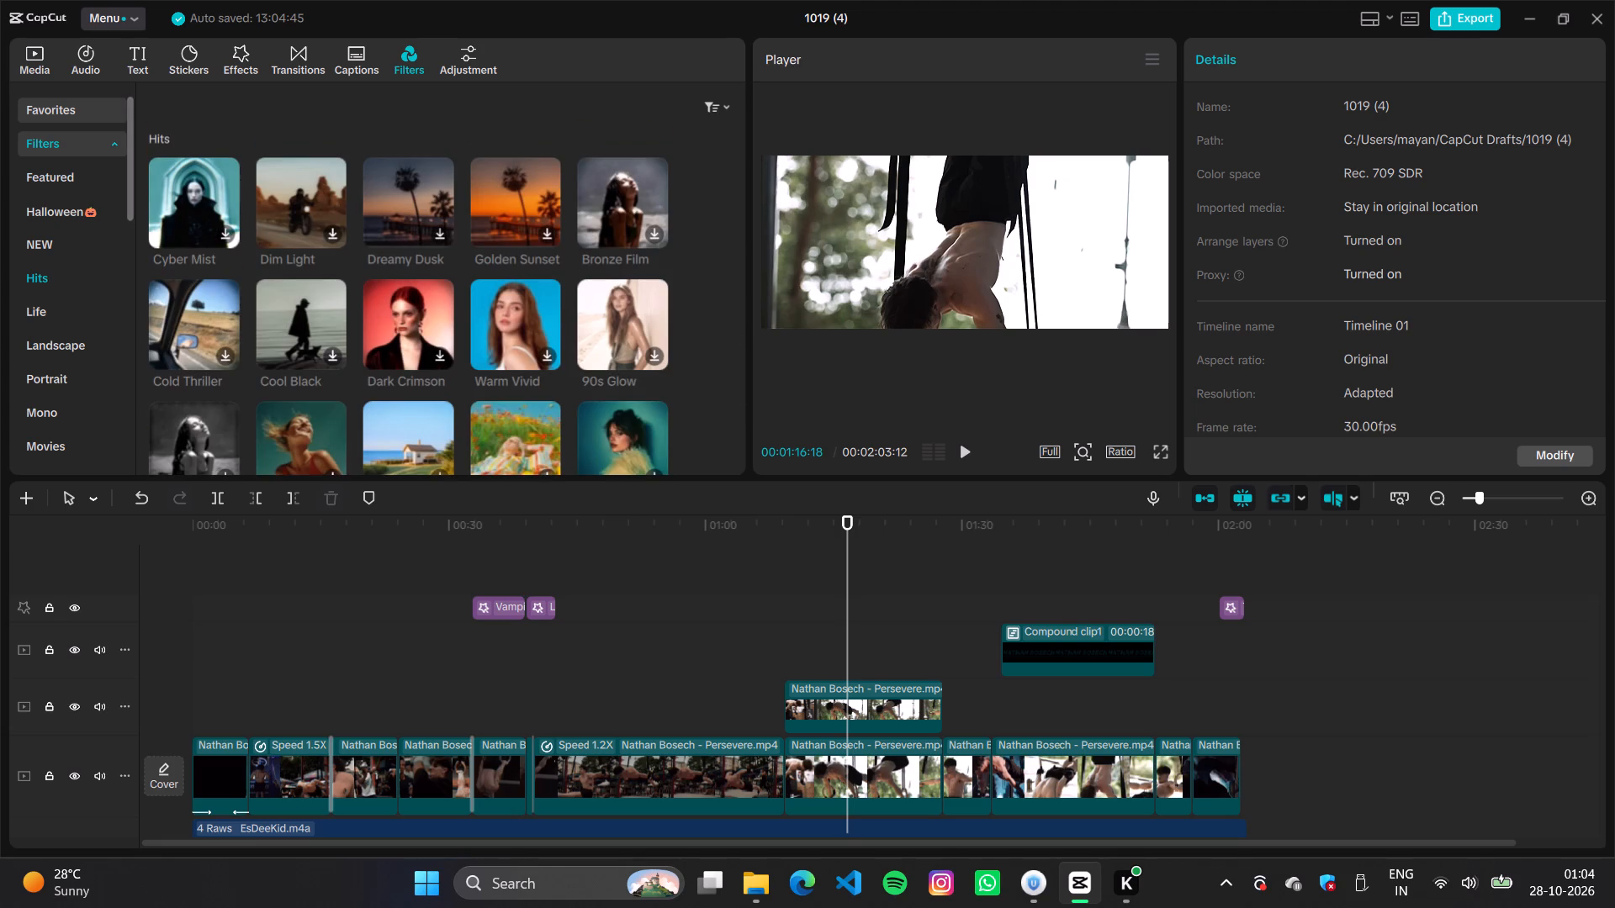
scroll(379, 298, down, 1)
scroll(379, 298, up, 2)
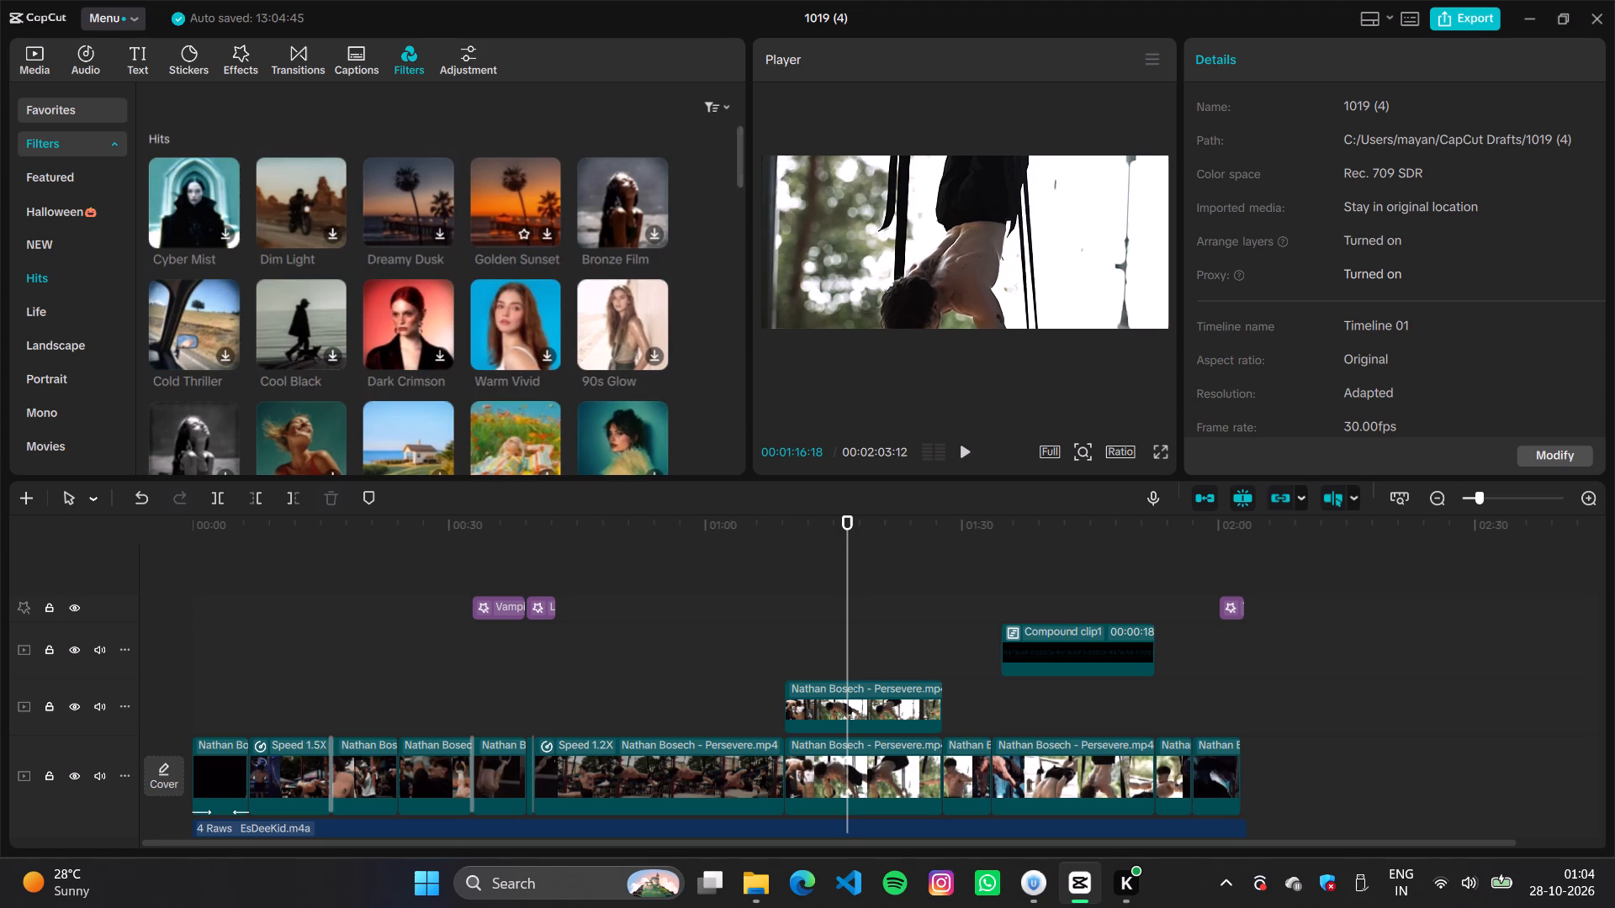
scroll(435, 271, down, 1)
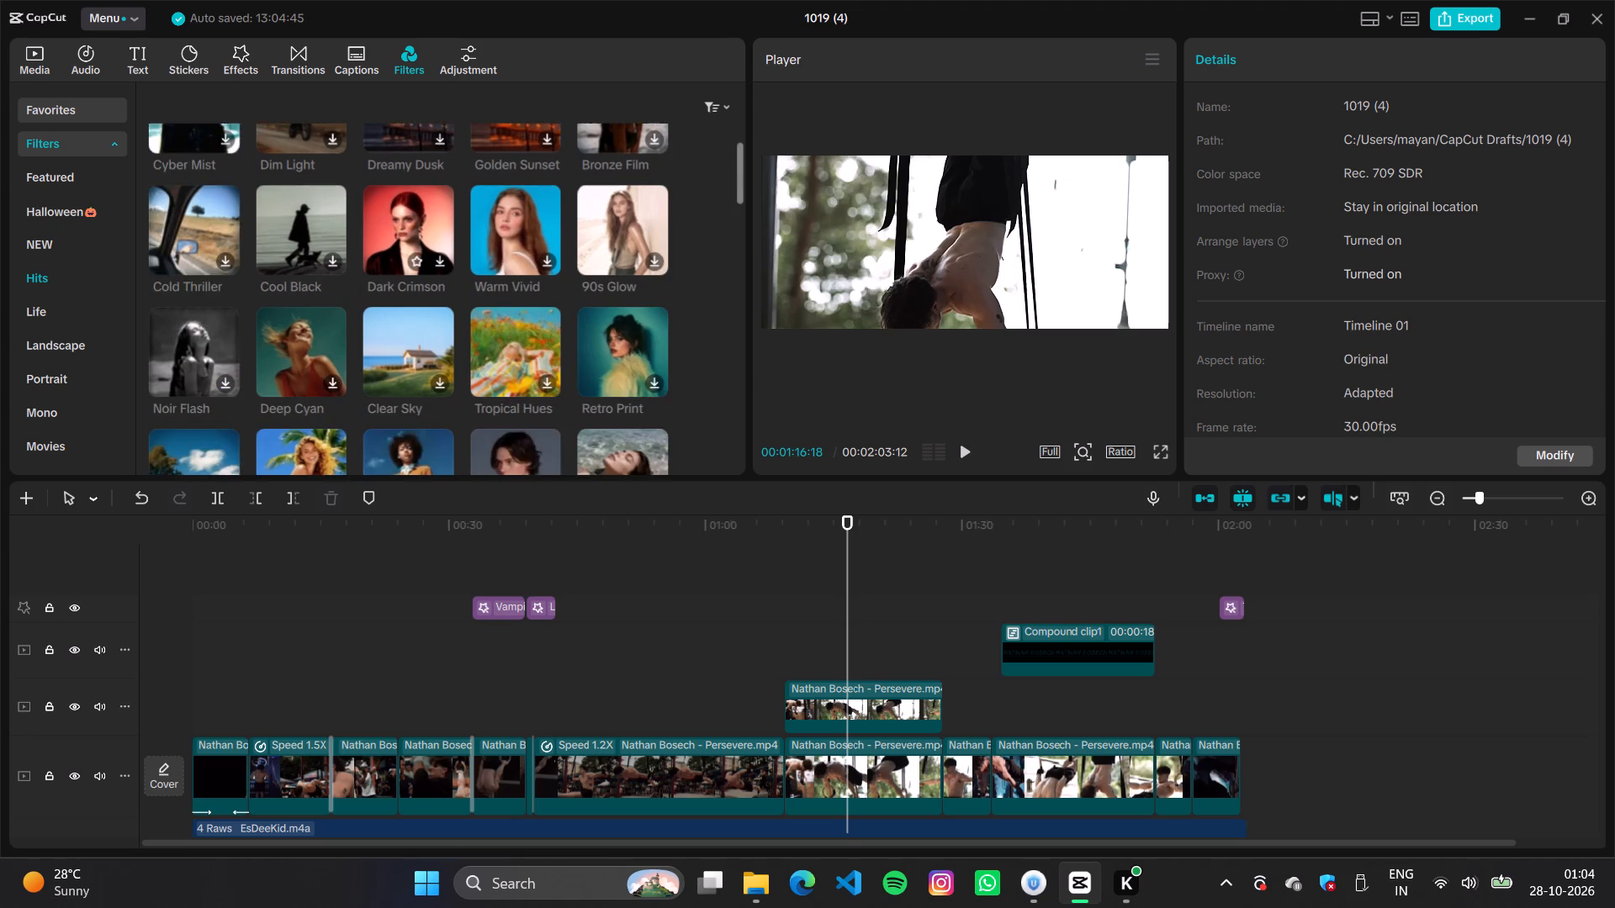
scroll(435, 271, down, 4)
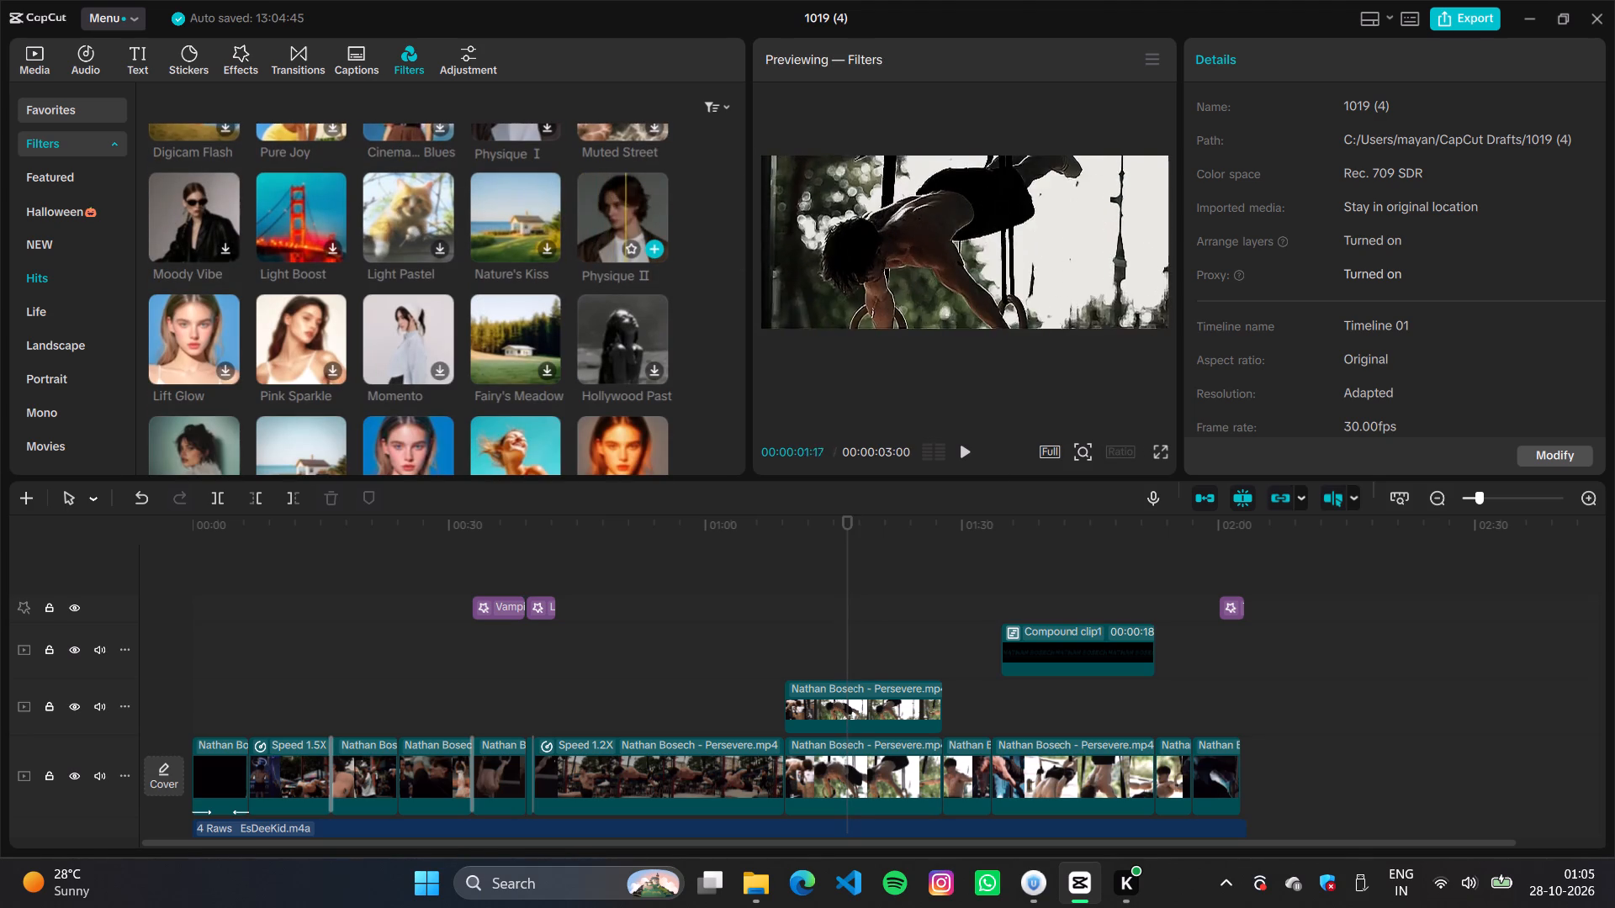
click(654, 244)
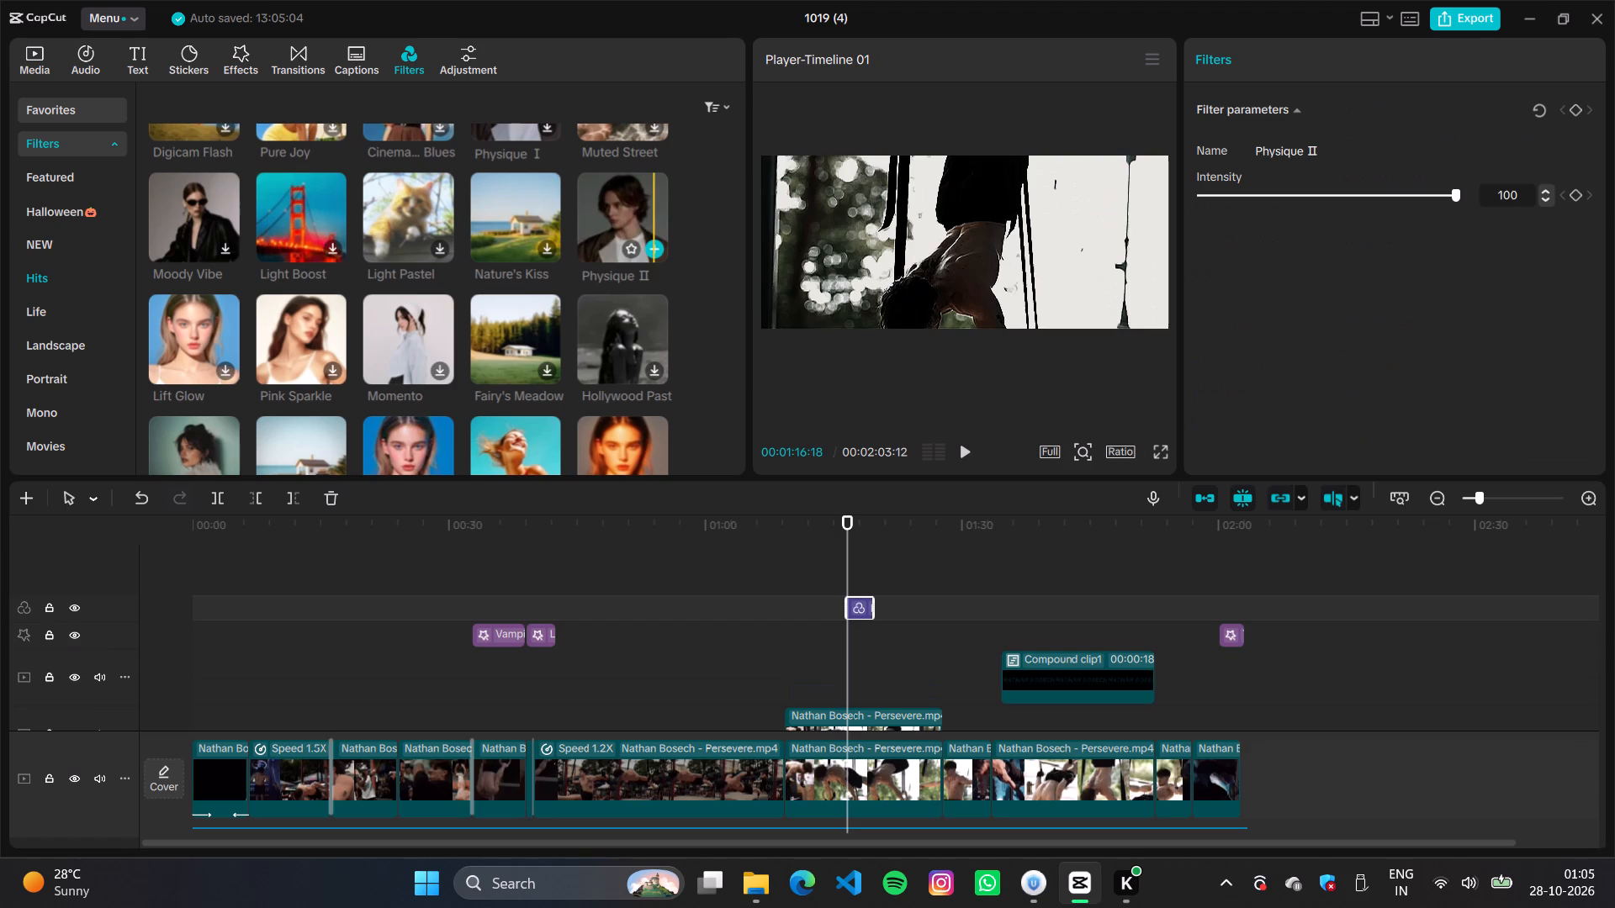
drag(845, 599, 781, 602)
drag(874, 603, 936, 604)
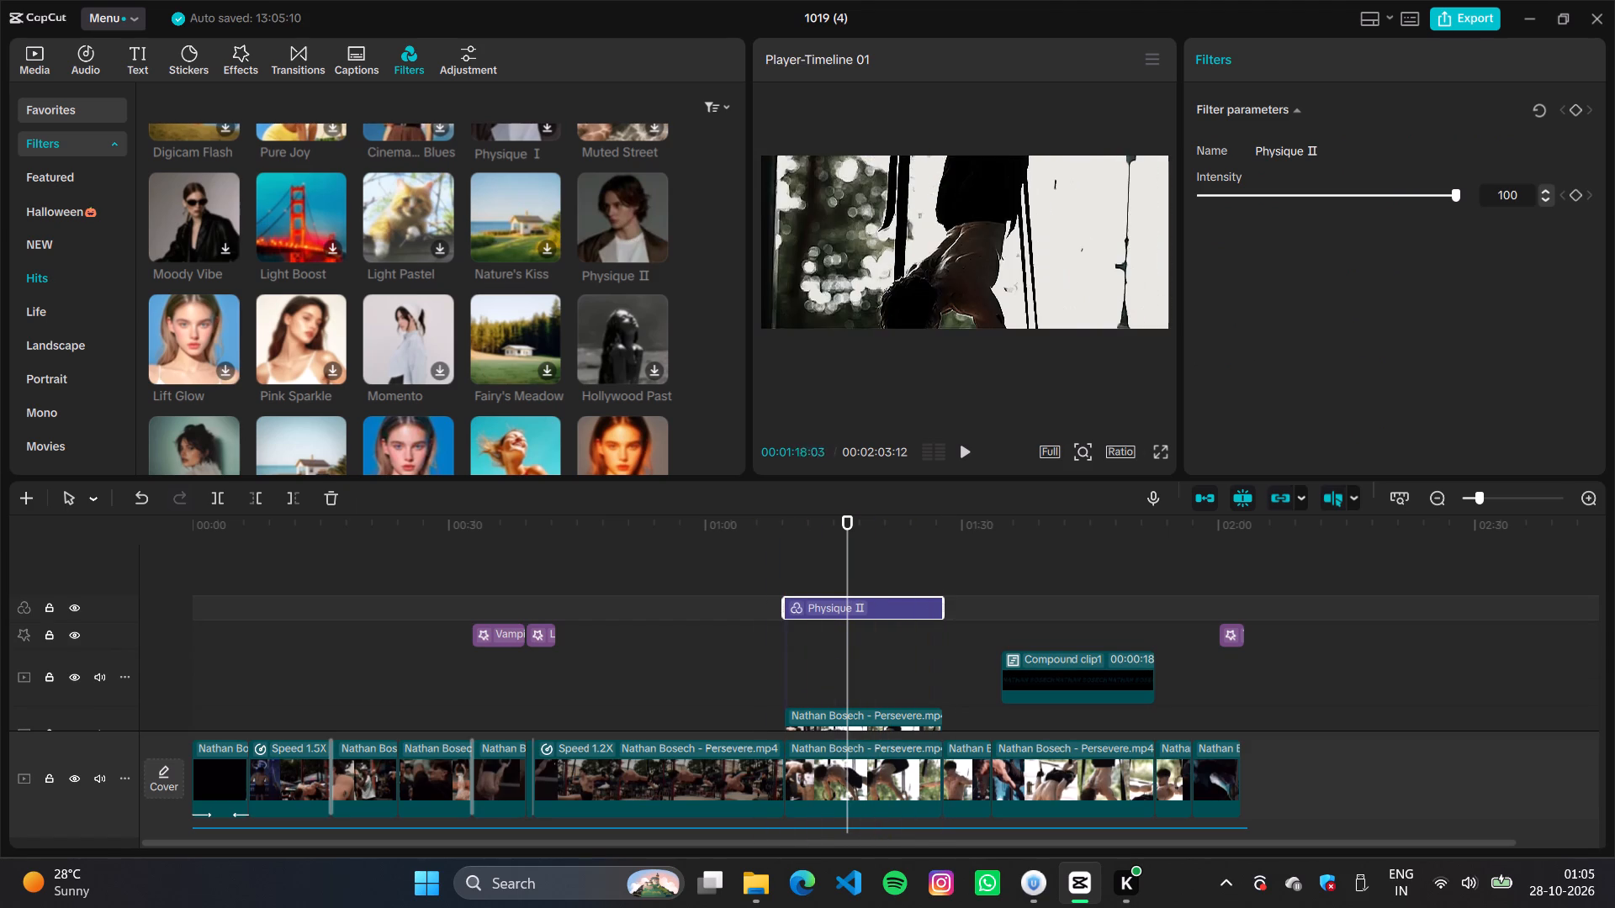
Play the stacked clips from their start to review the Physique II filter.
click(786, 550)
key(space)
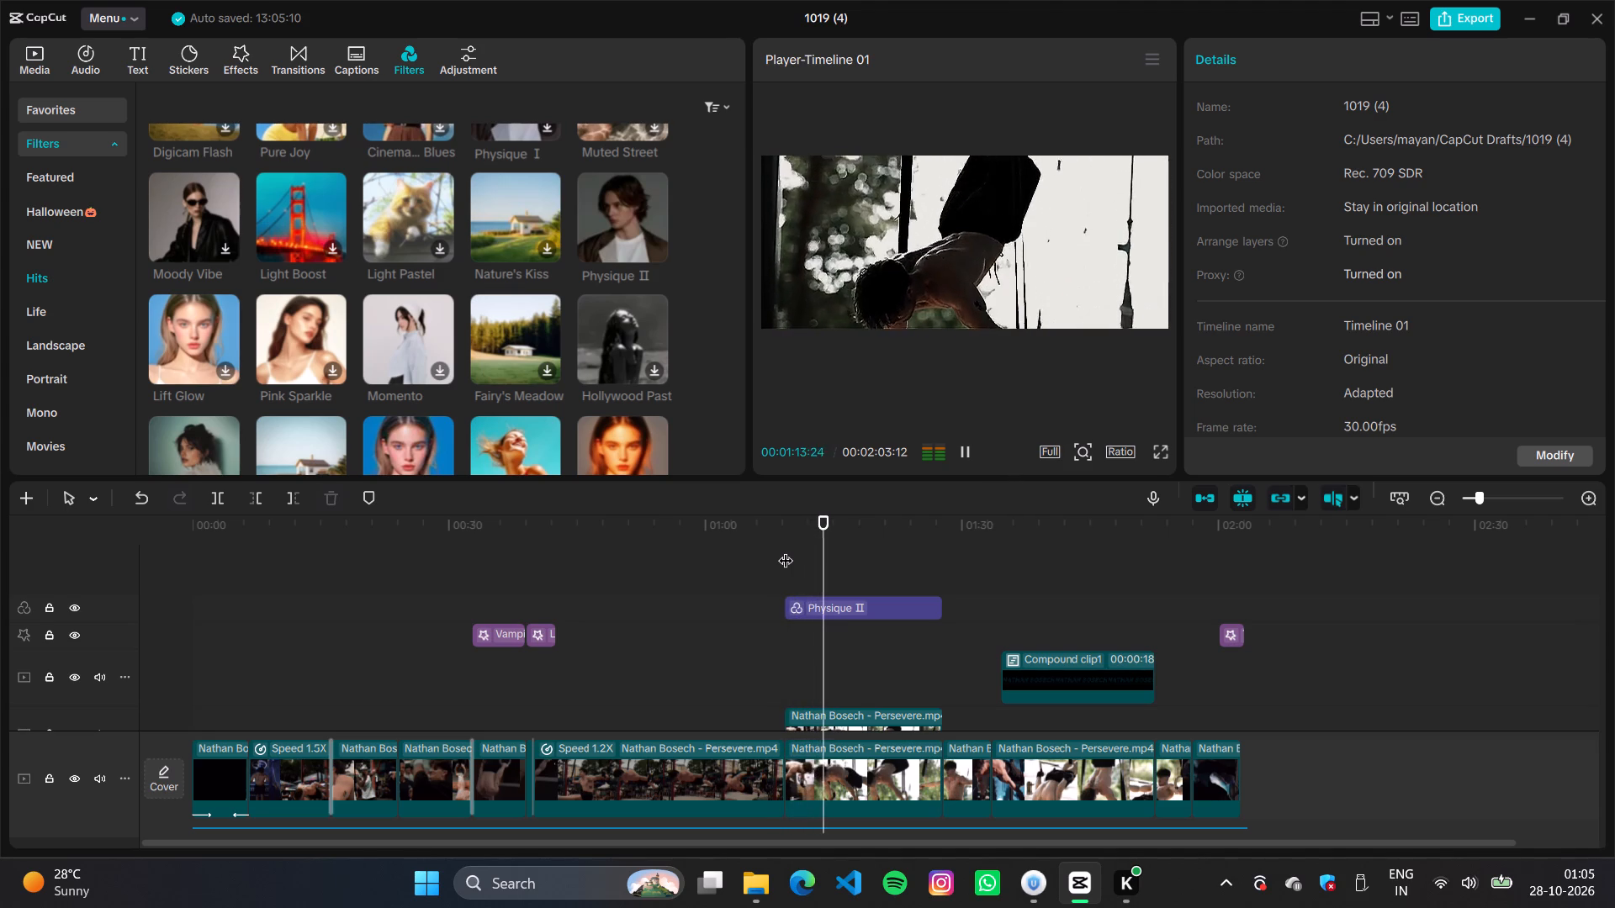
key(space)
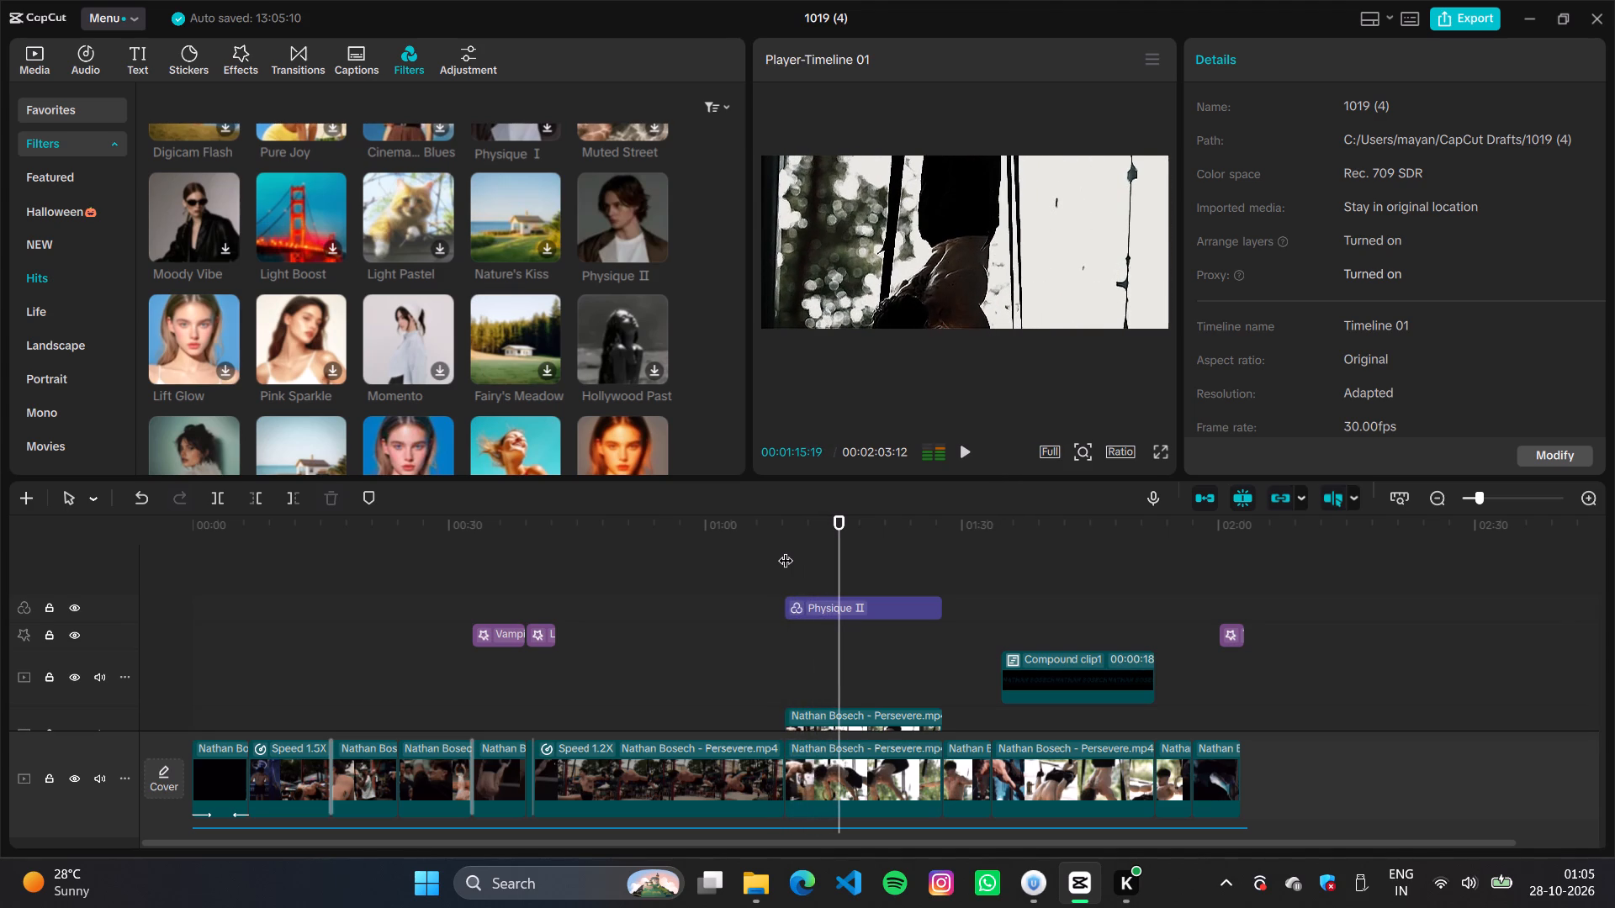
Remove the upper stacked clip's transform keyframes at 00:01:11:13 and its position keyframe at 00:01:13:22.
click(794, 566)
scroll(797, 571, down, 3)
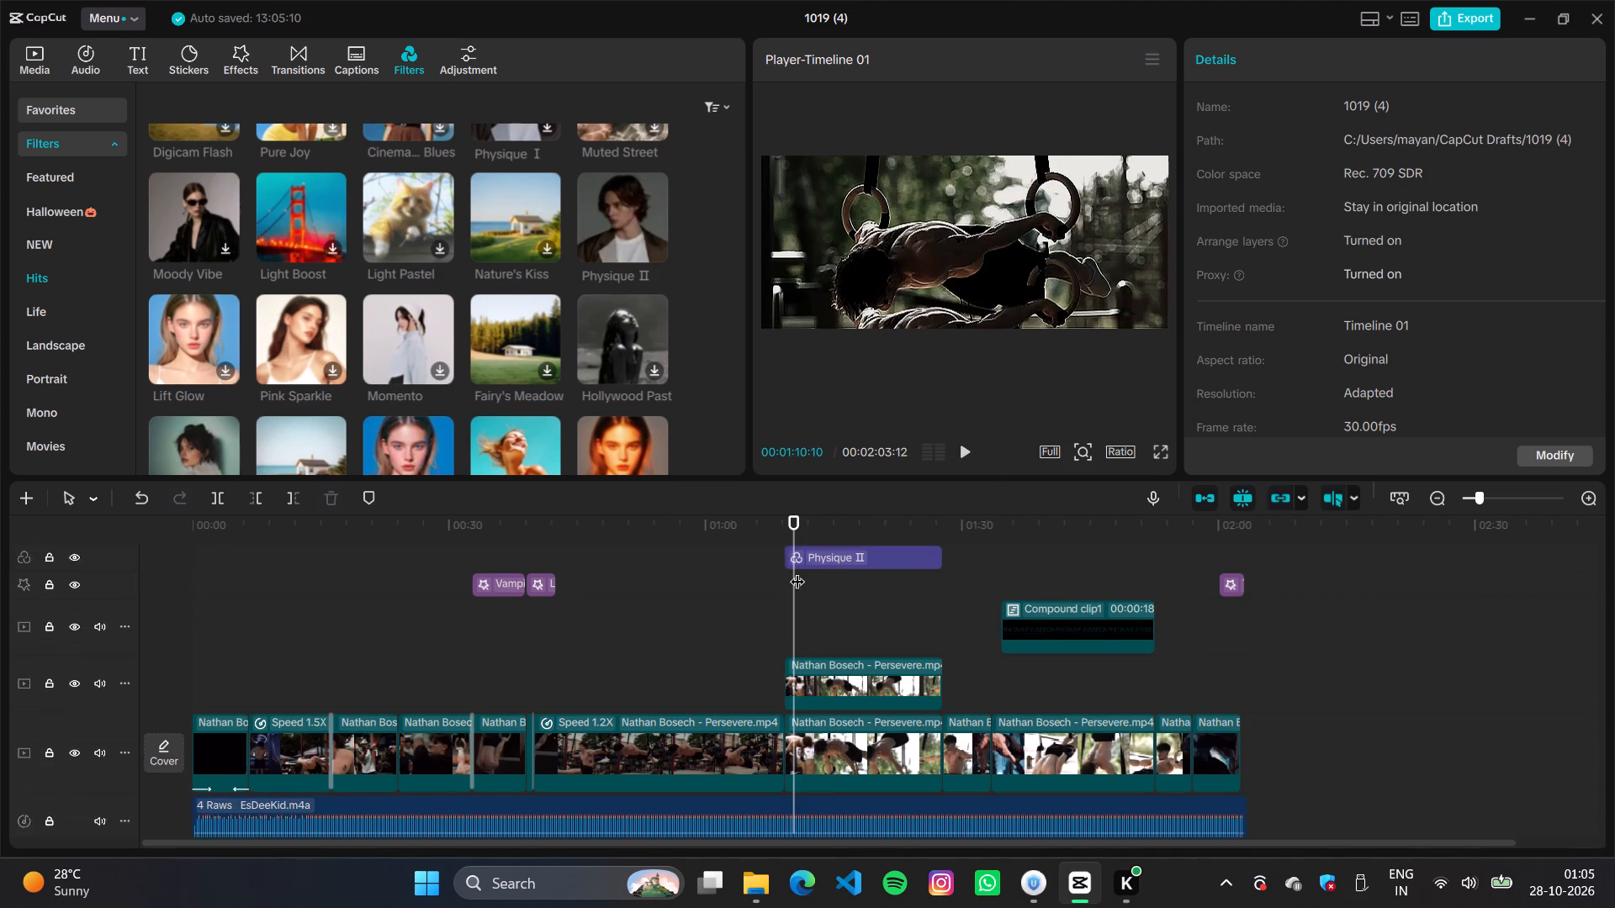
click(830, 666)
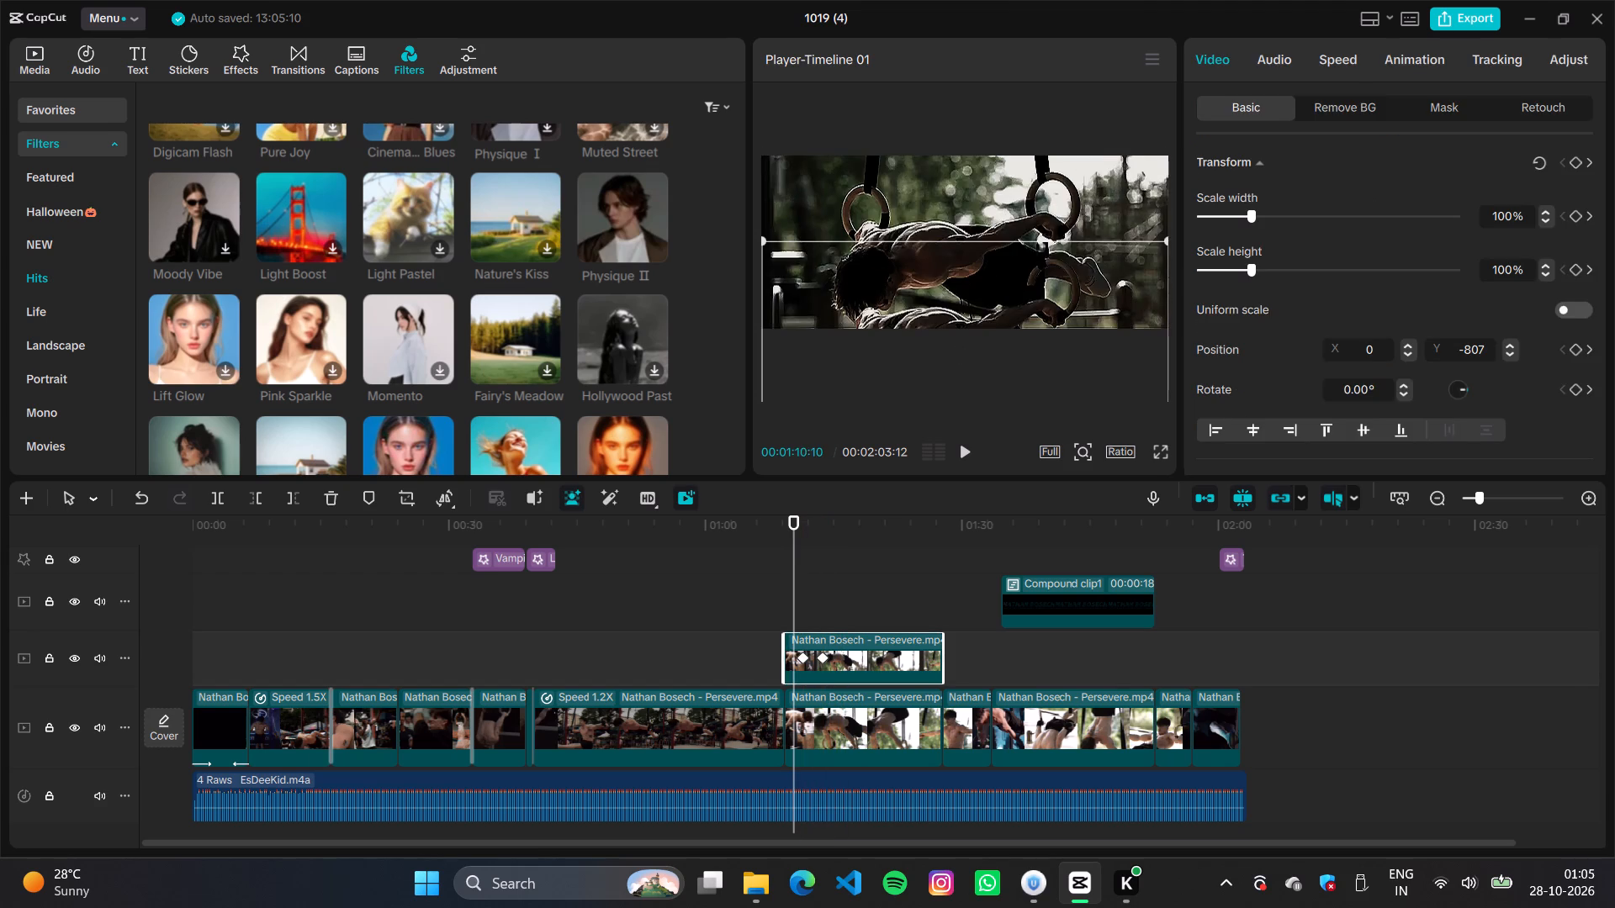
click(800, 654)
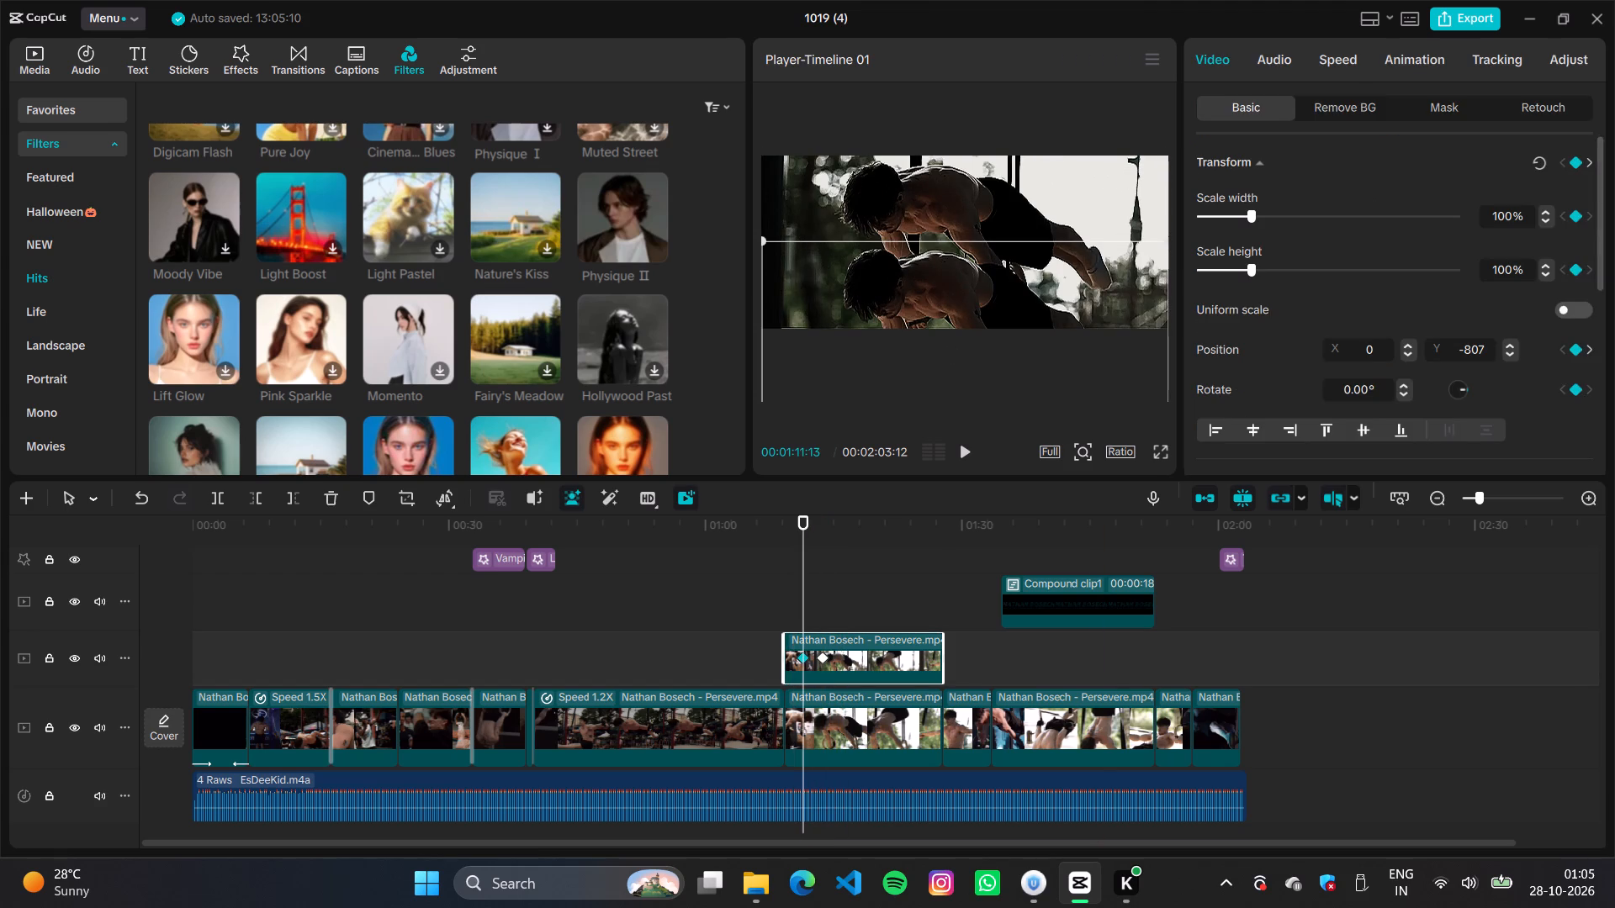
click(1572, 166)
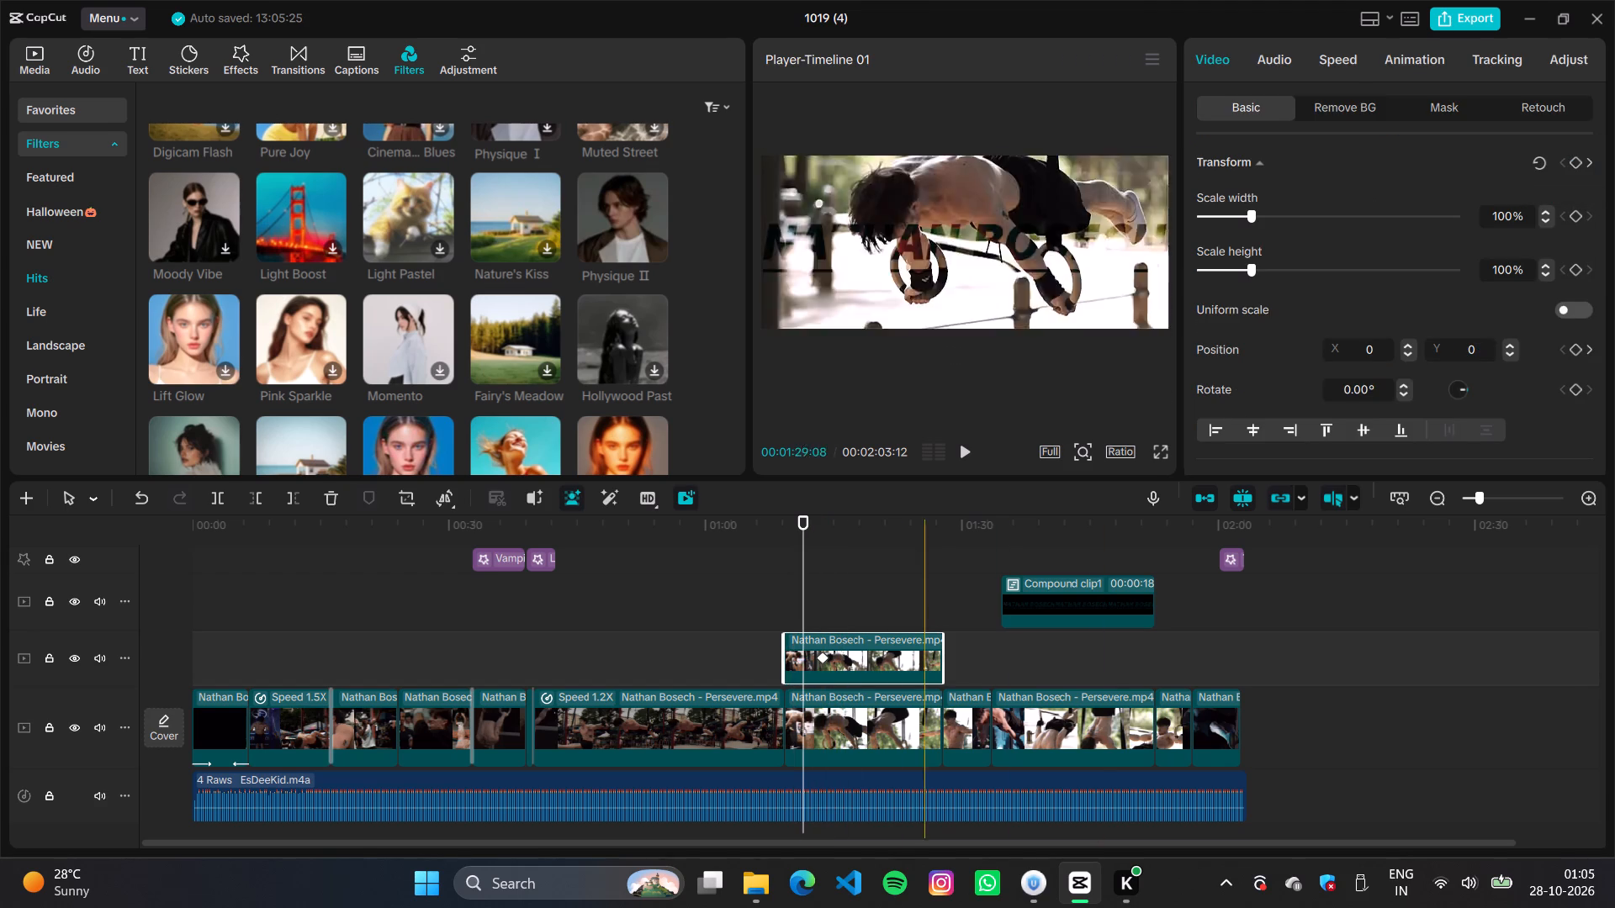
click(824, 654)
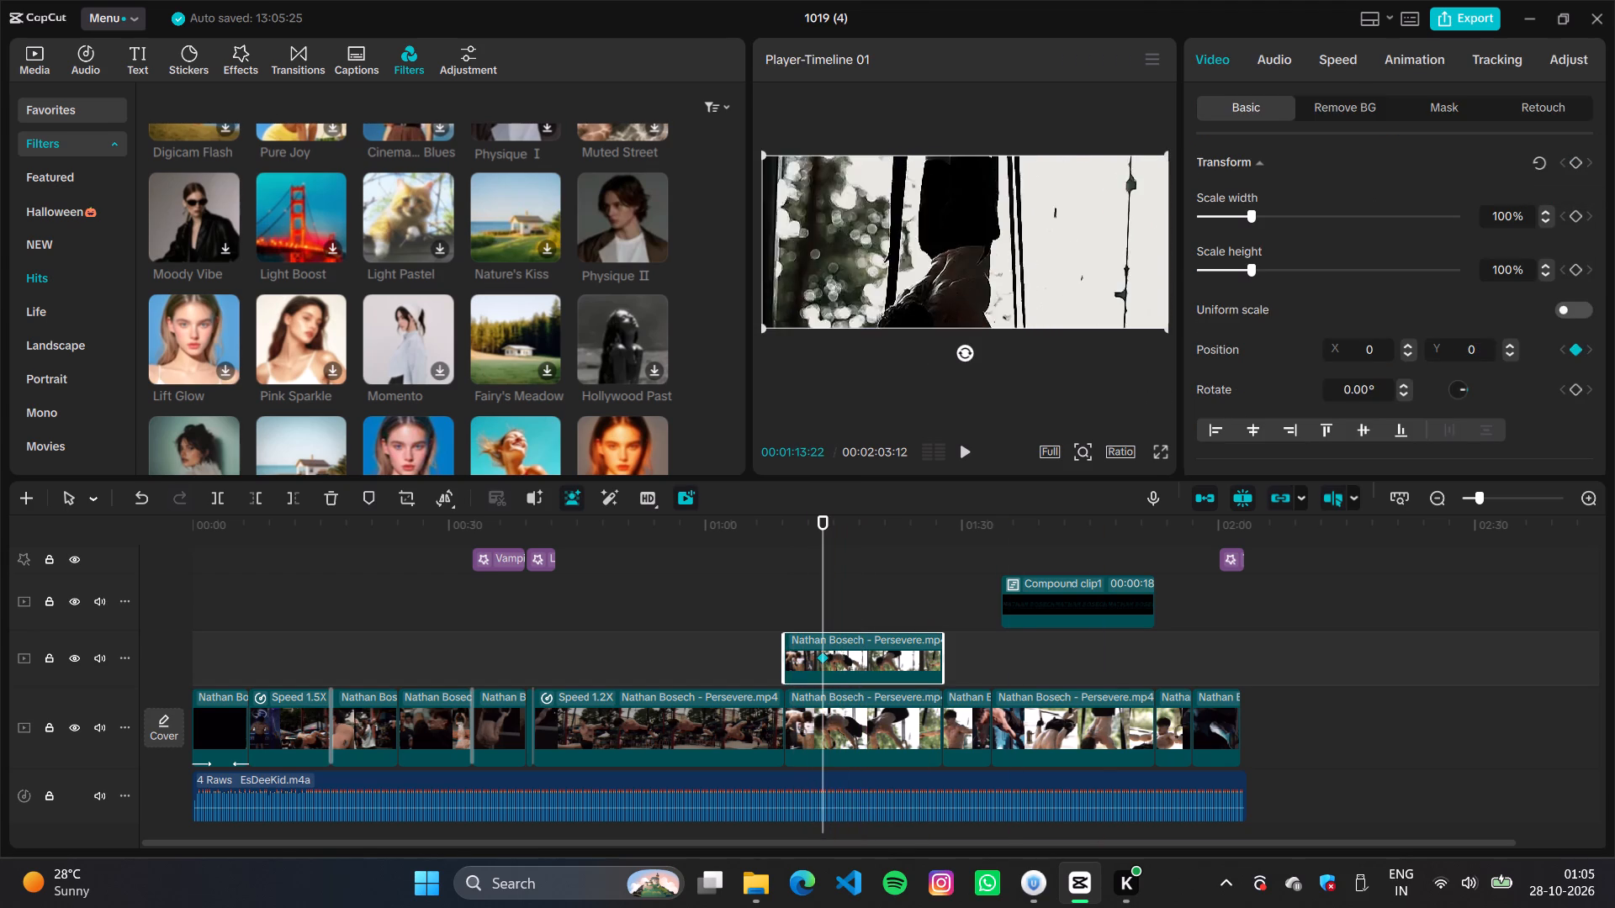
click(1576, 348)
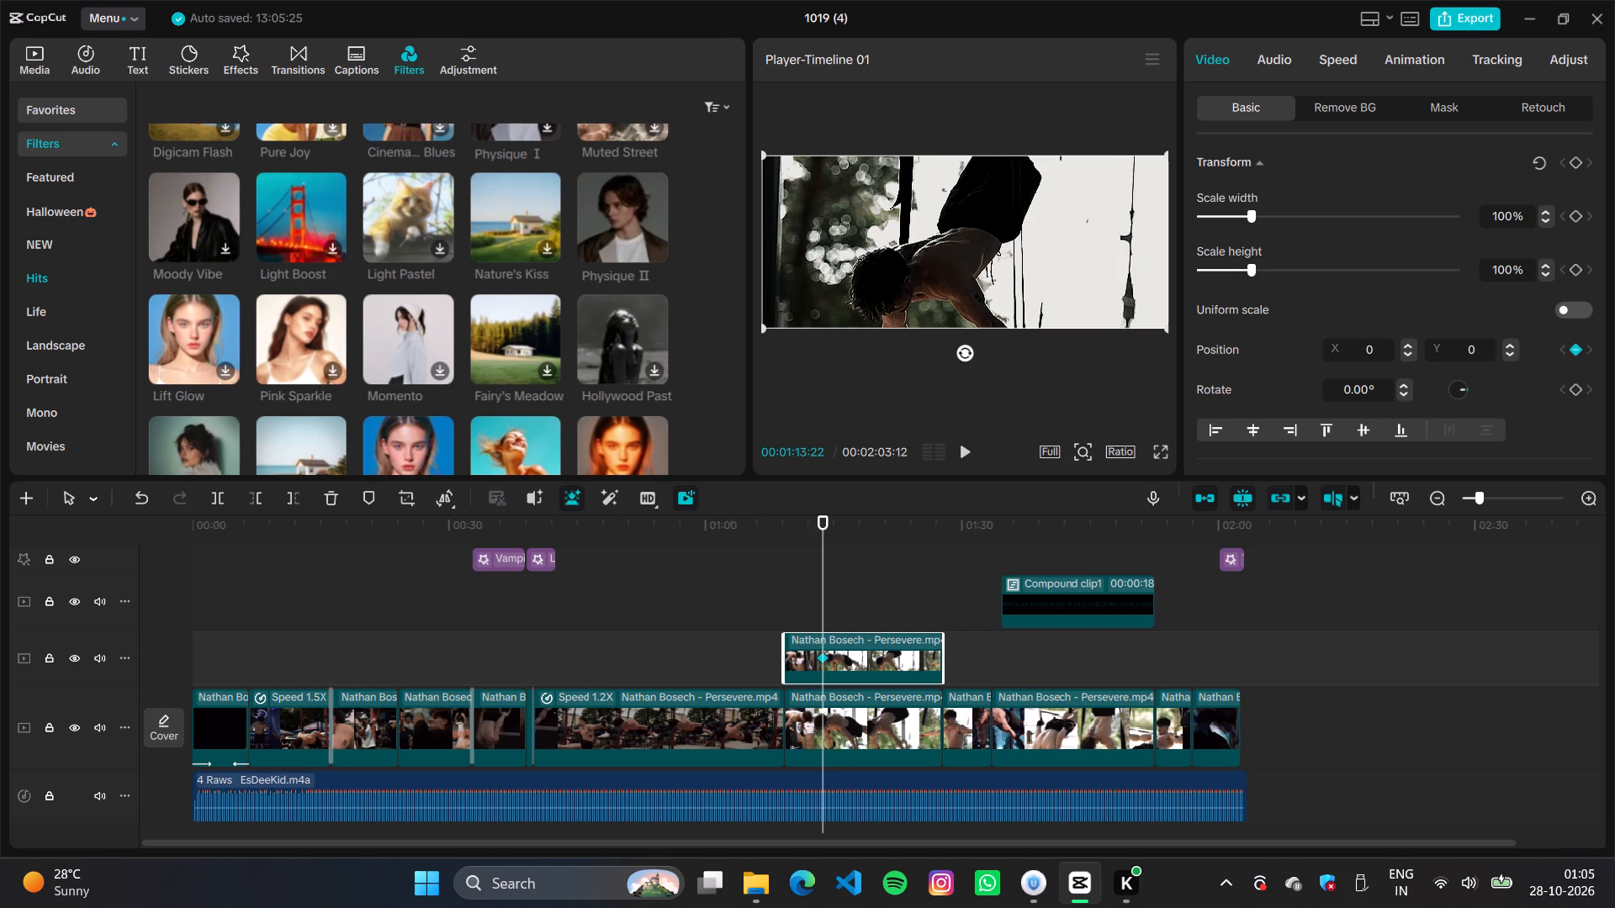
Play the stacked clips from 00:01:09:09 through to the following clip to review the motion without the removed keyframes.
click(785, 588)
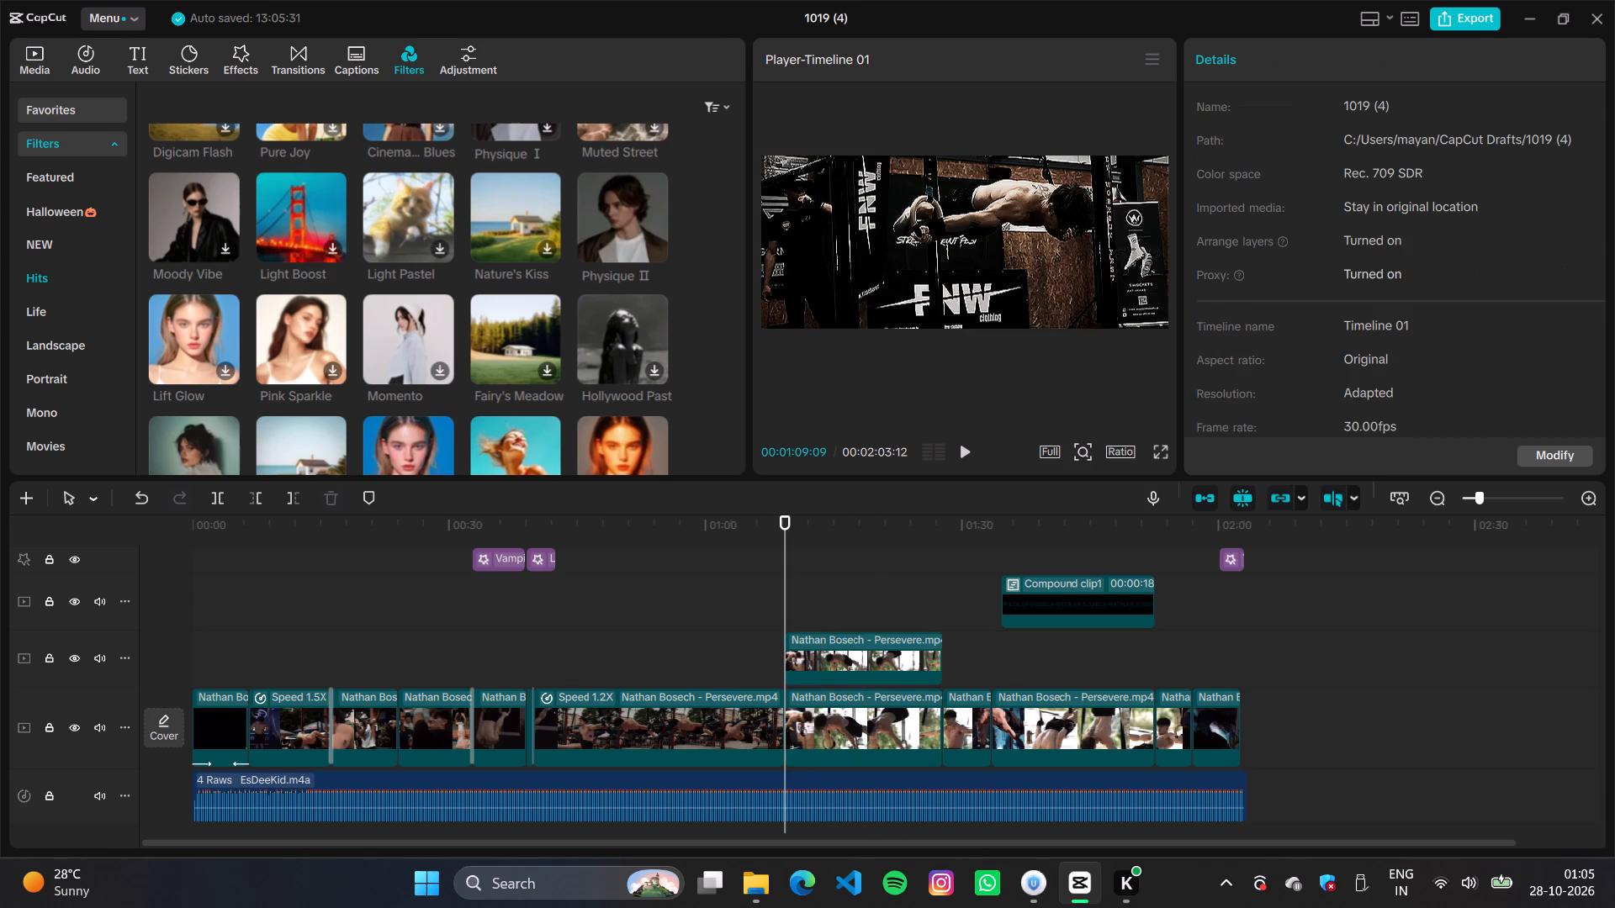
key(space)
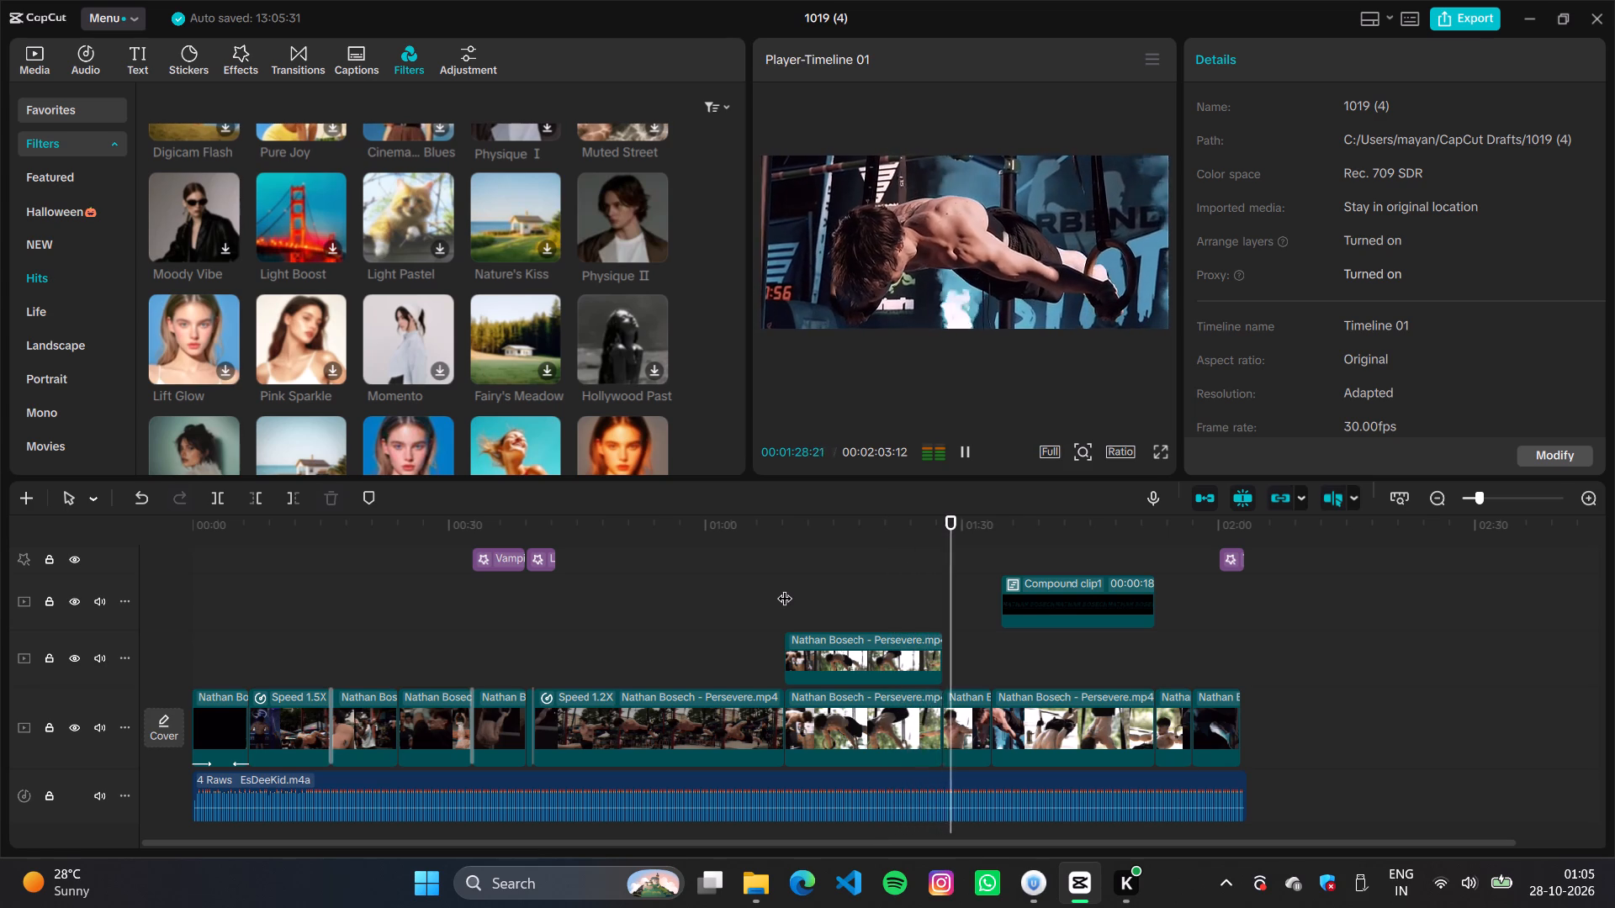
key(space)
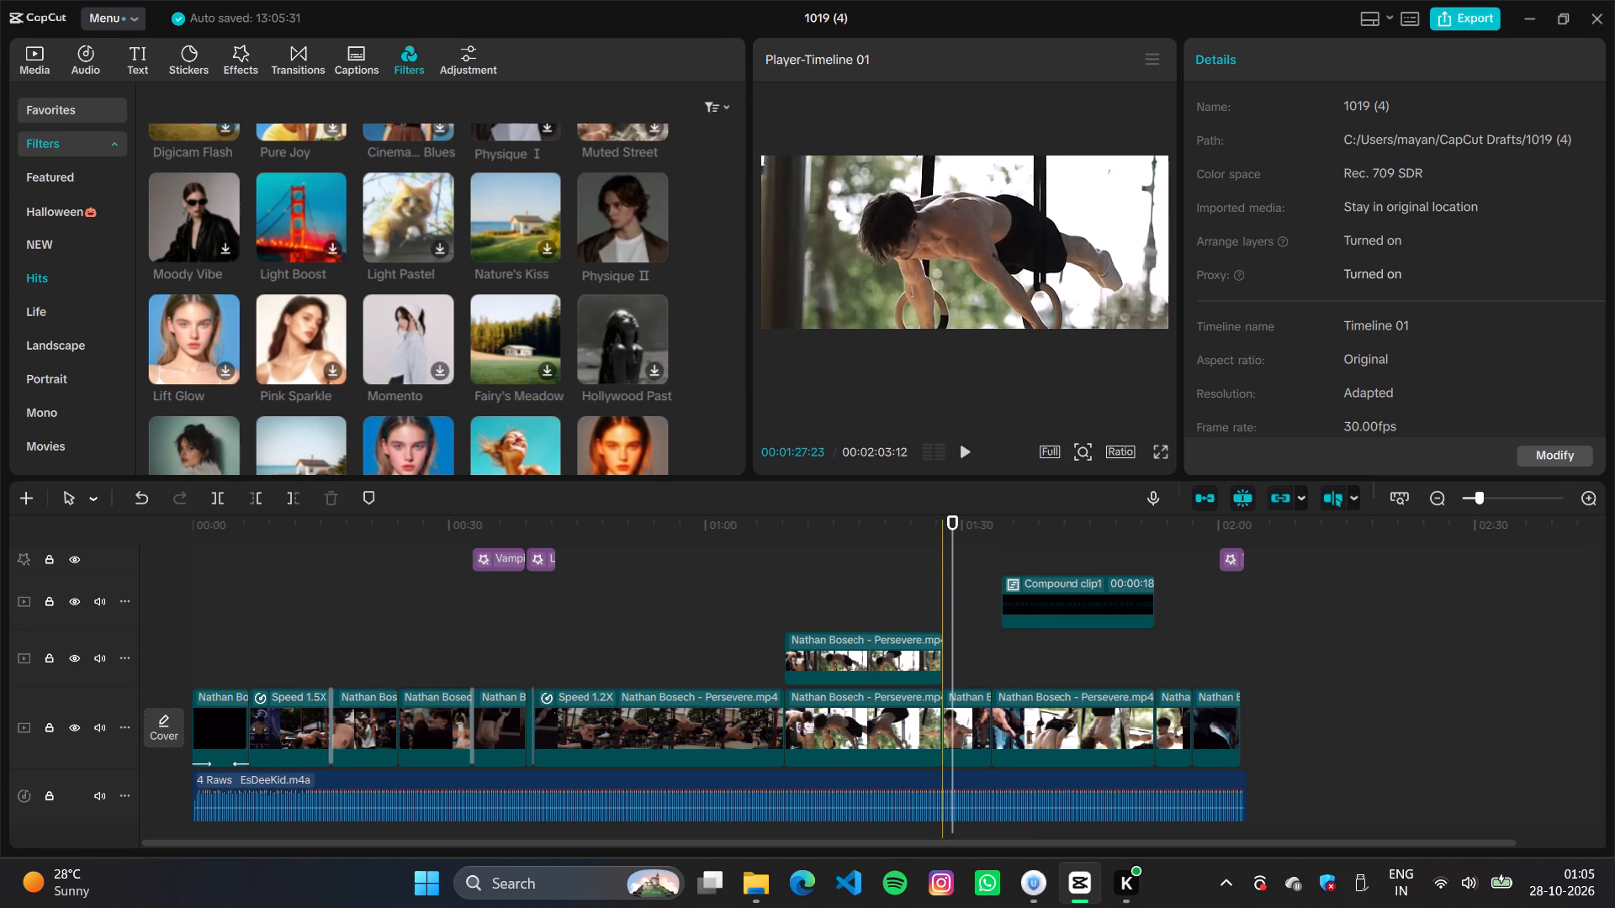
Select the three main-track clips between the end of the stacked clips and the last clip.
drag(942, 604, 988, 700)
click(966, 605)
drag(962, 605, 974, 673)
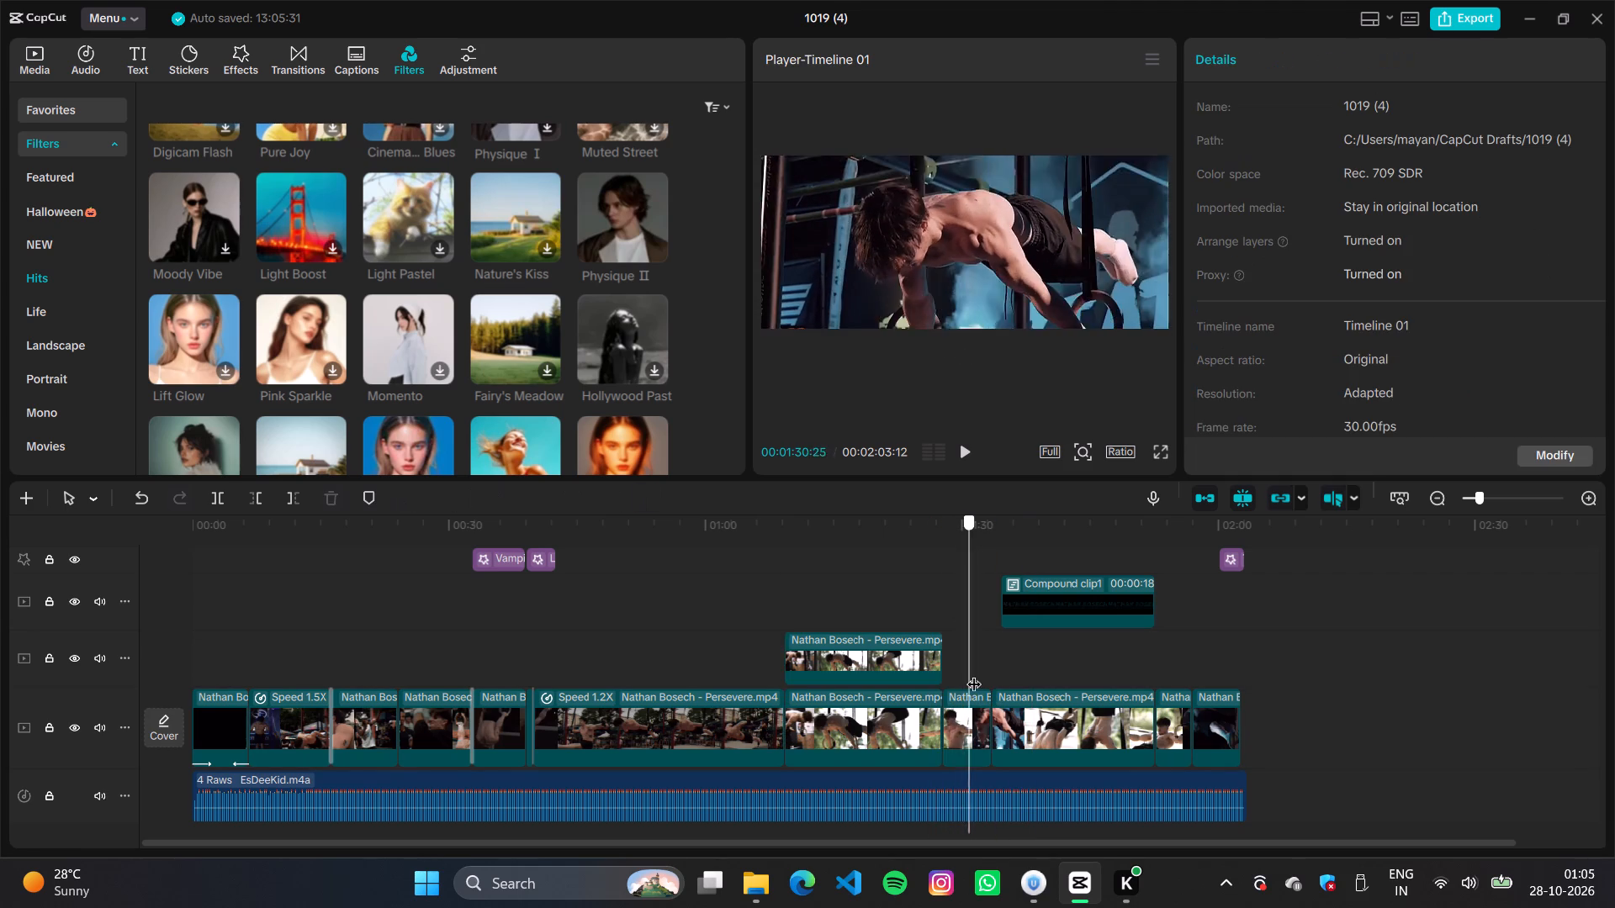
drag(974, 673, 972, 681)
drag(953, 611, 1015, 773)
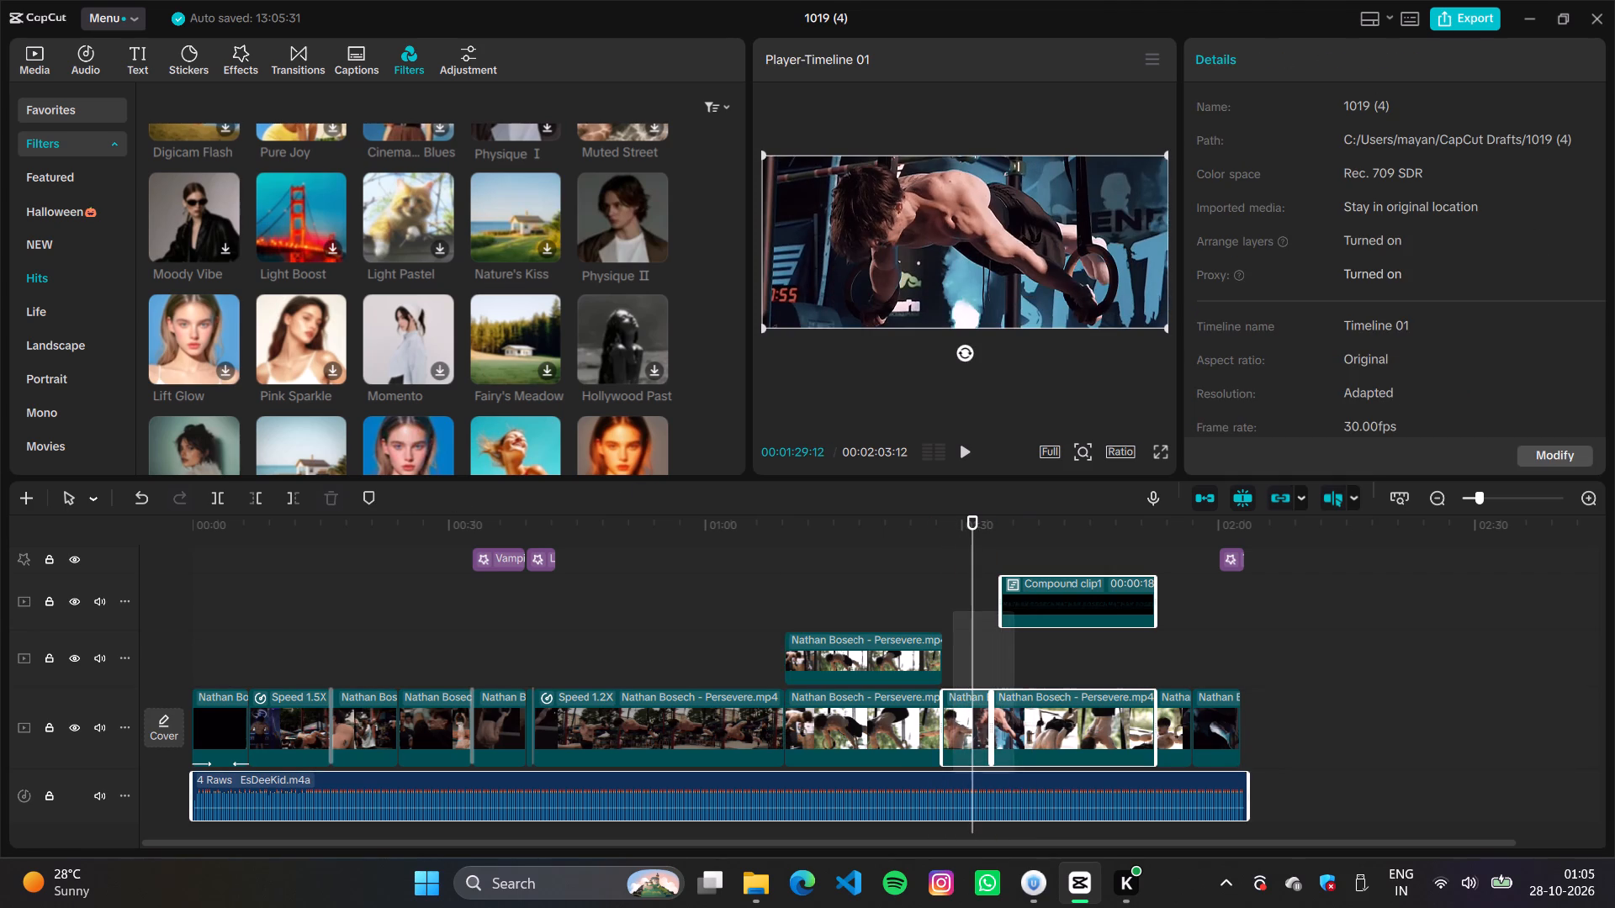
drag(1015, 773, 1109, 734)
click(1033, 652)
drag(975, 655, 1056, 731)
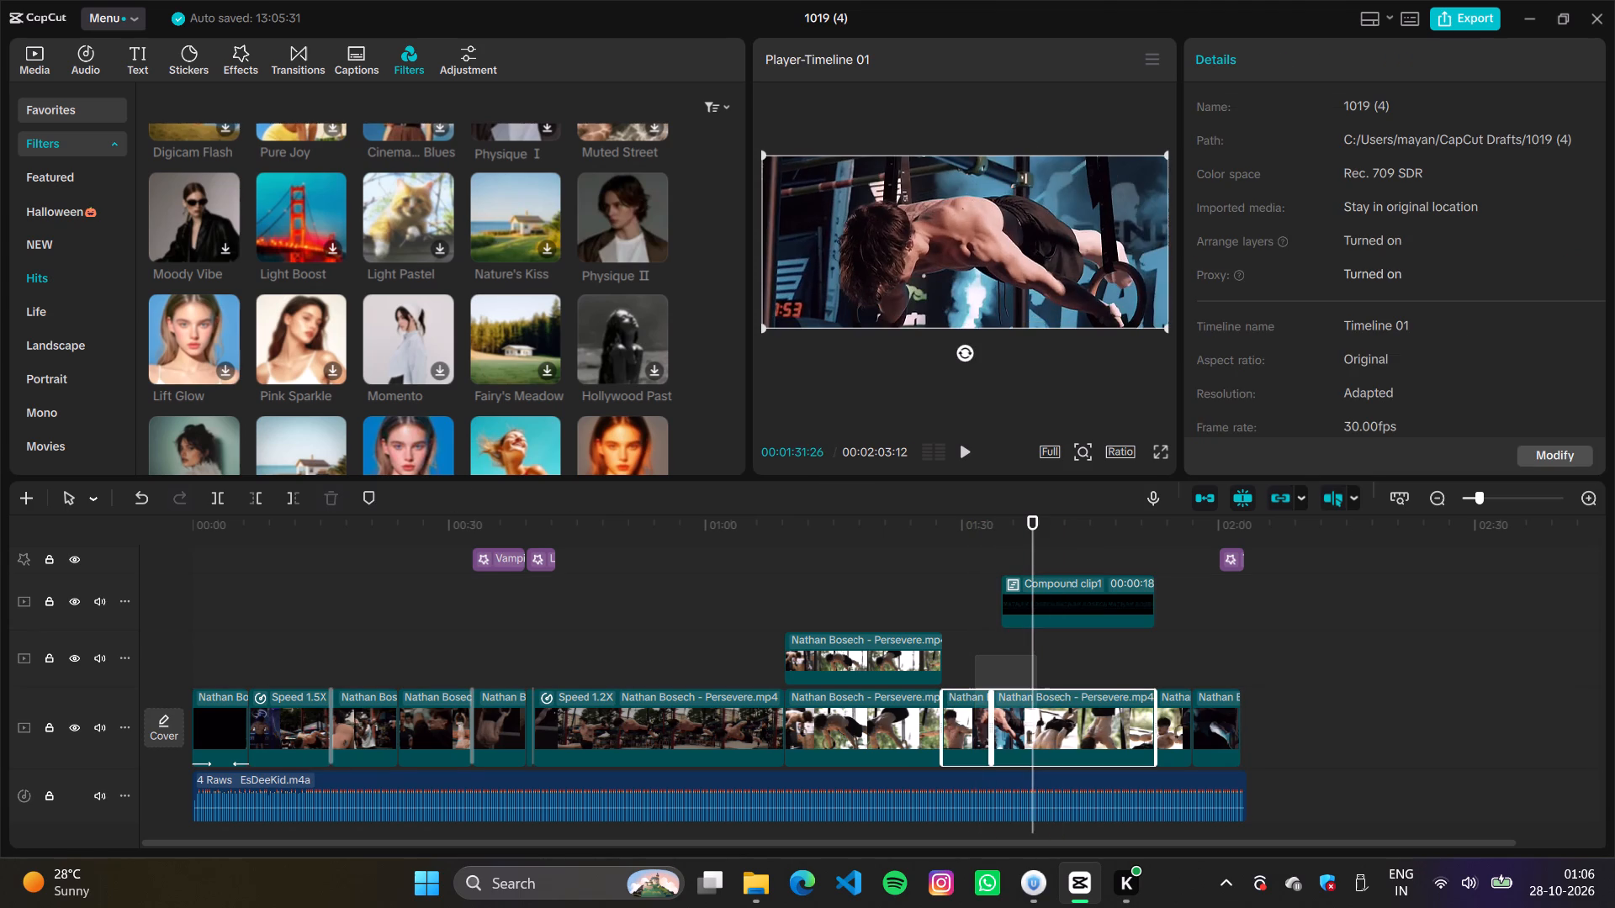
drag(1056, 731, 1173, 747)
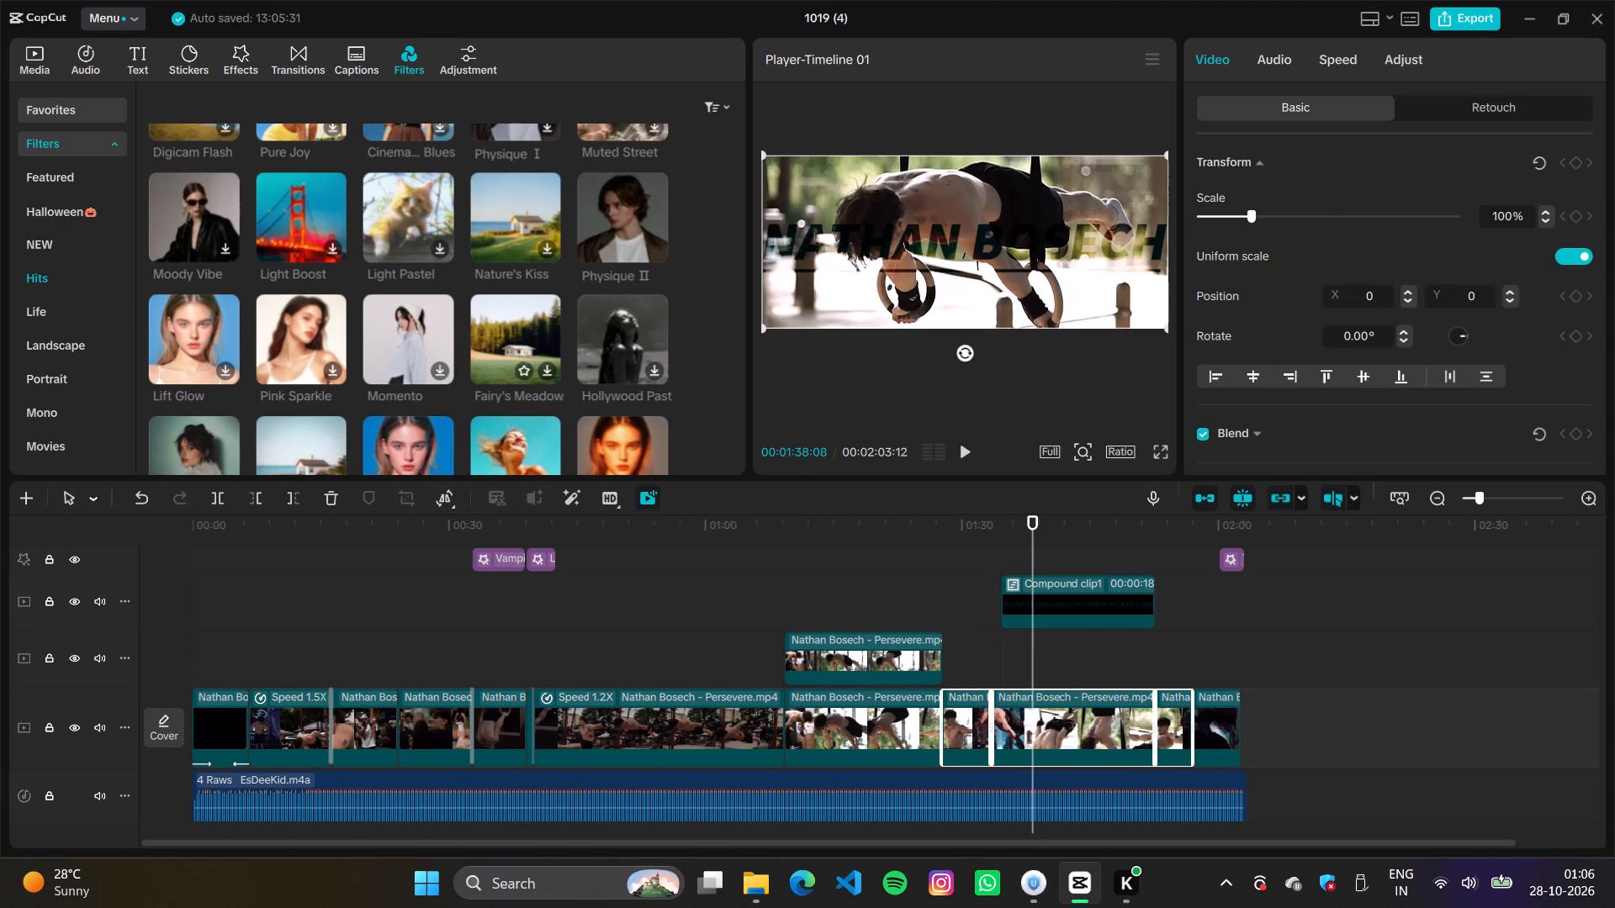
Look through the Hits, Early 2000s and Action filter collections for a filter suited to the clips after the stacked section.
scroll(347, 313, down, 4)
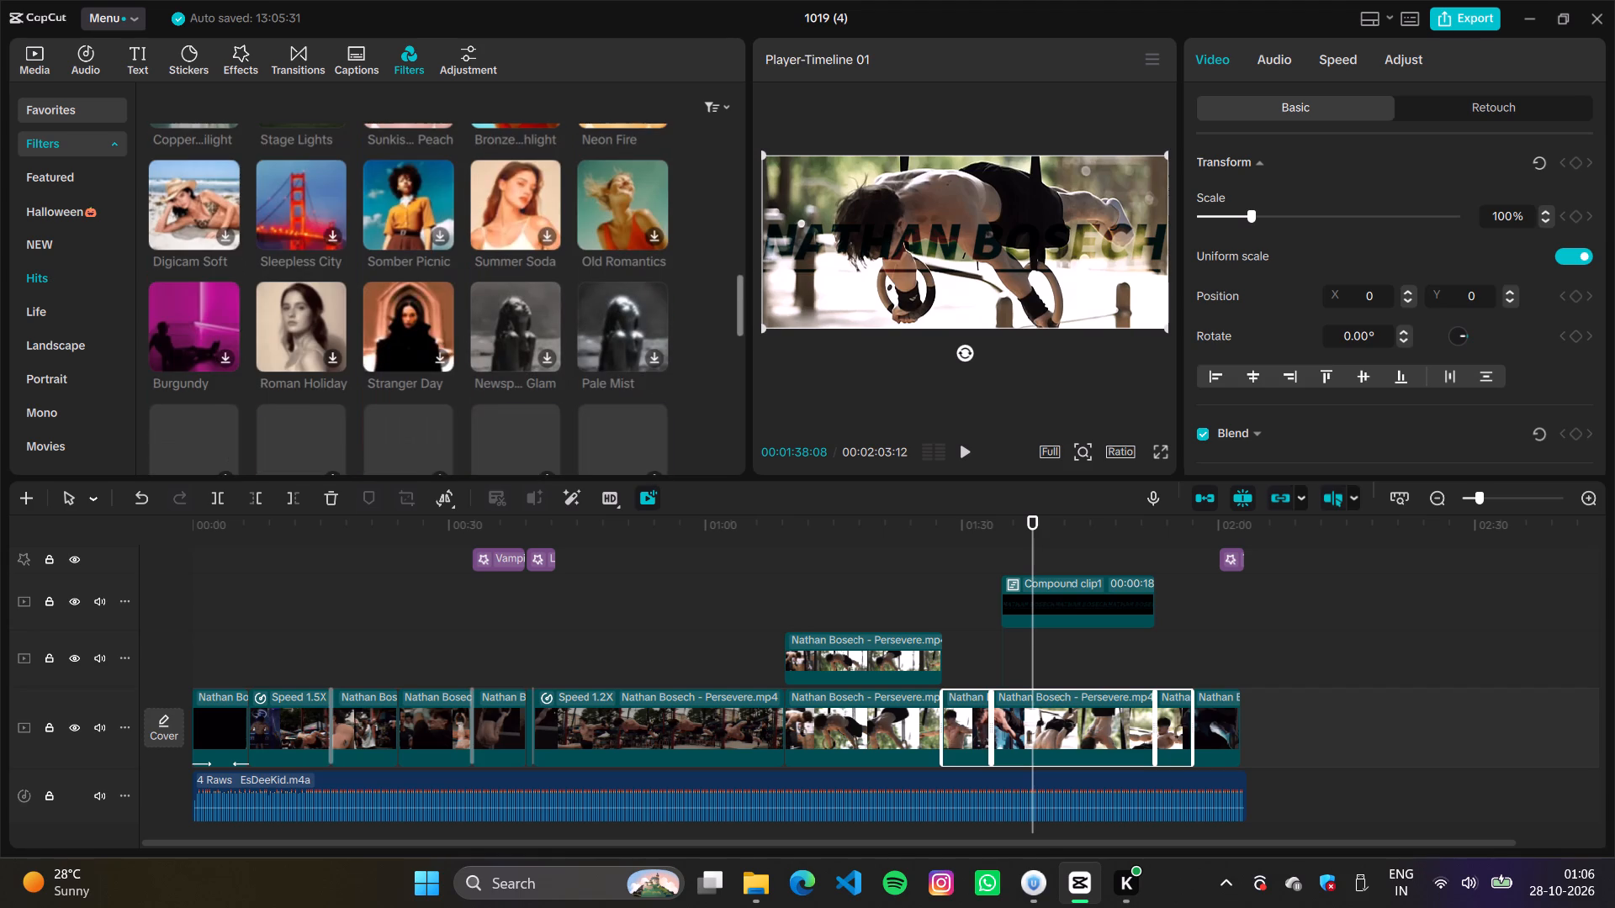
scroll(347, 313, down, 4)
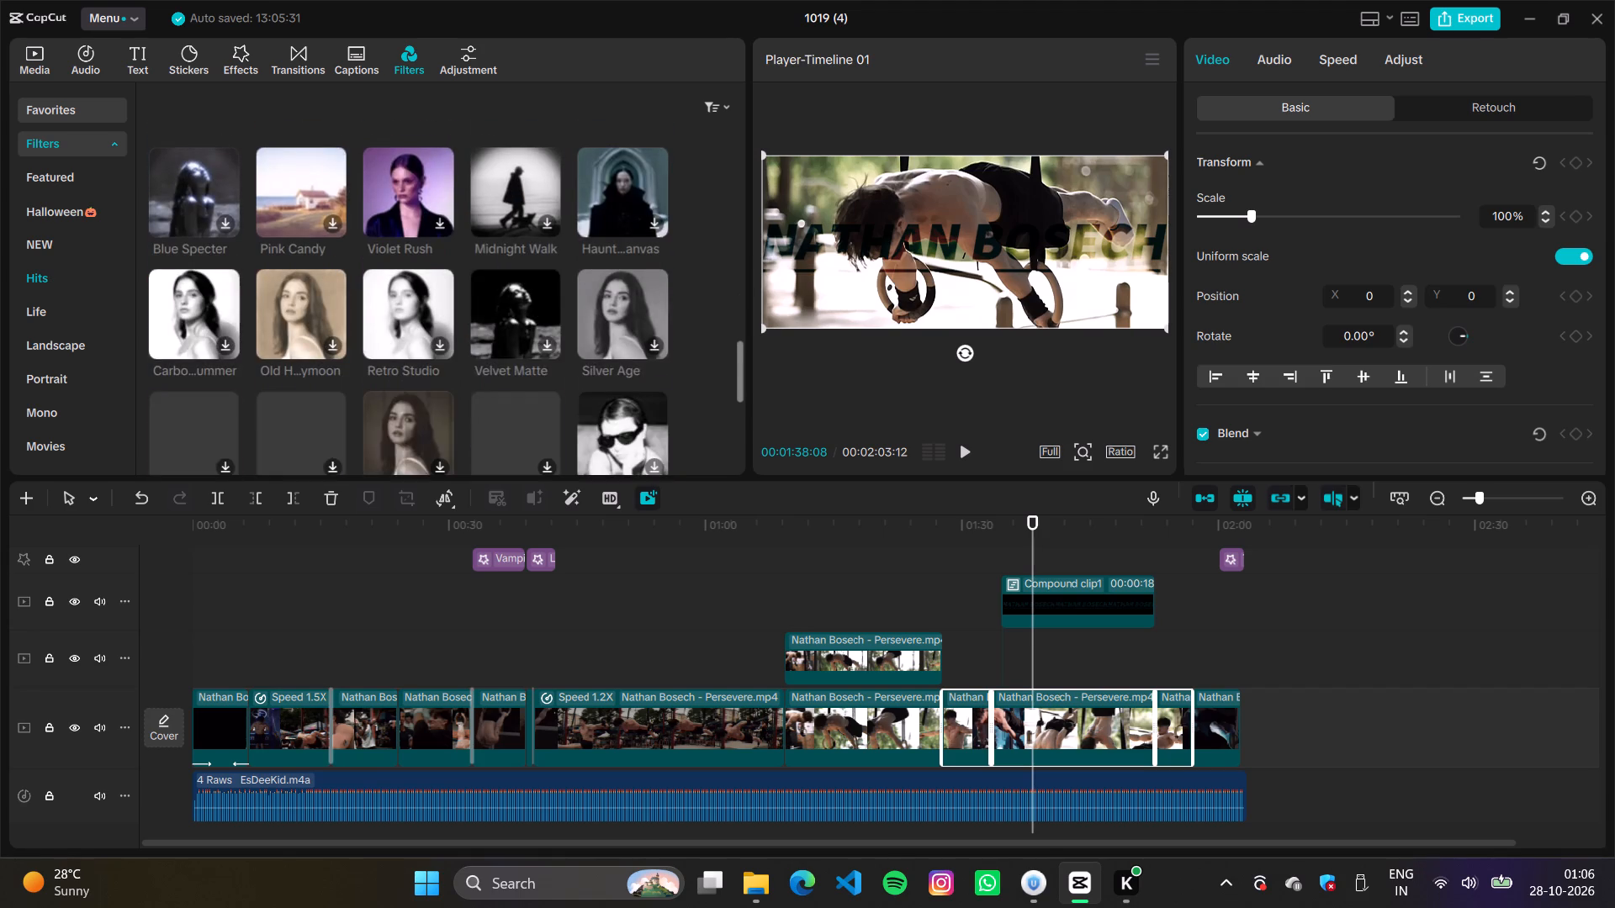
scroll(347, 313, down, 2)
scroll(98, 356, down, 8)
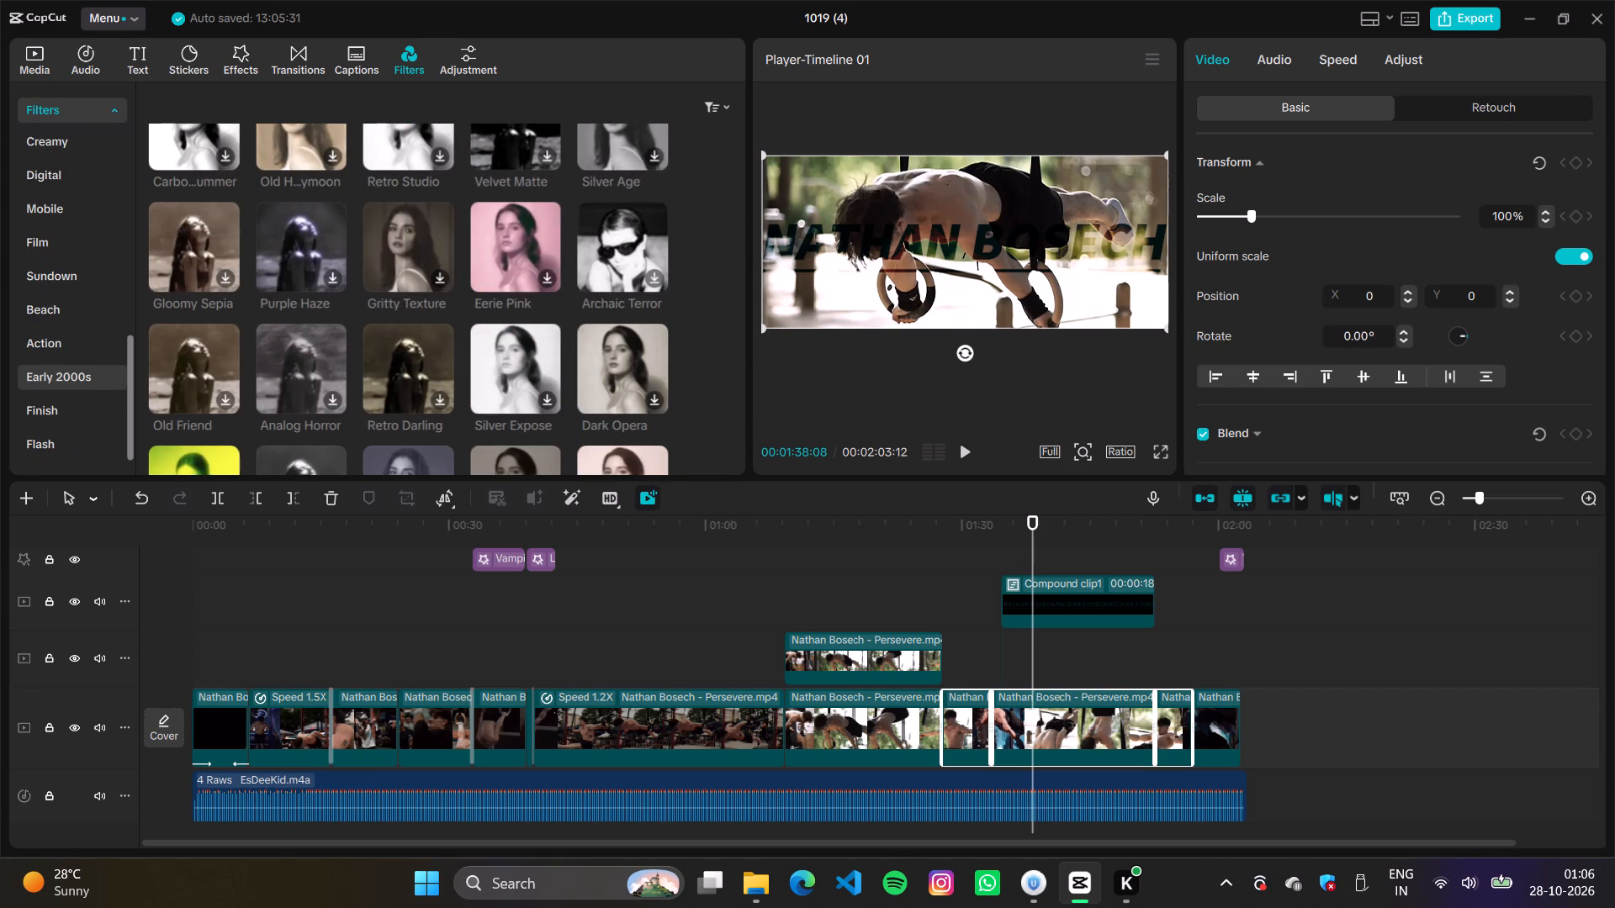
scroll(89, 369, down, 5)
click(84, 377)
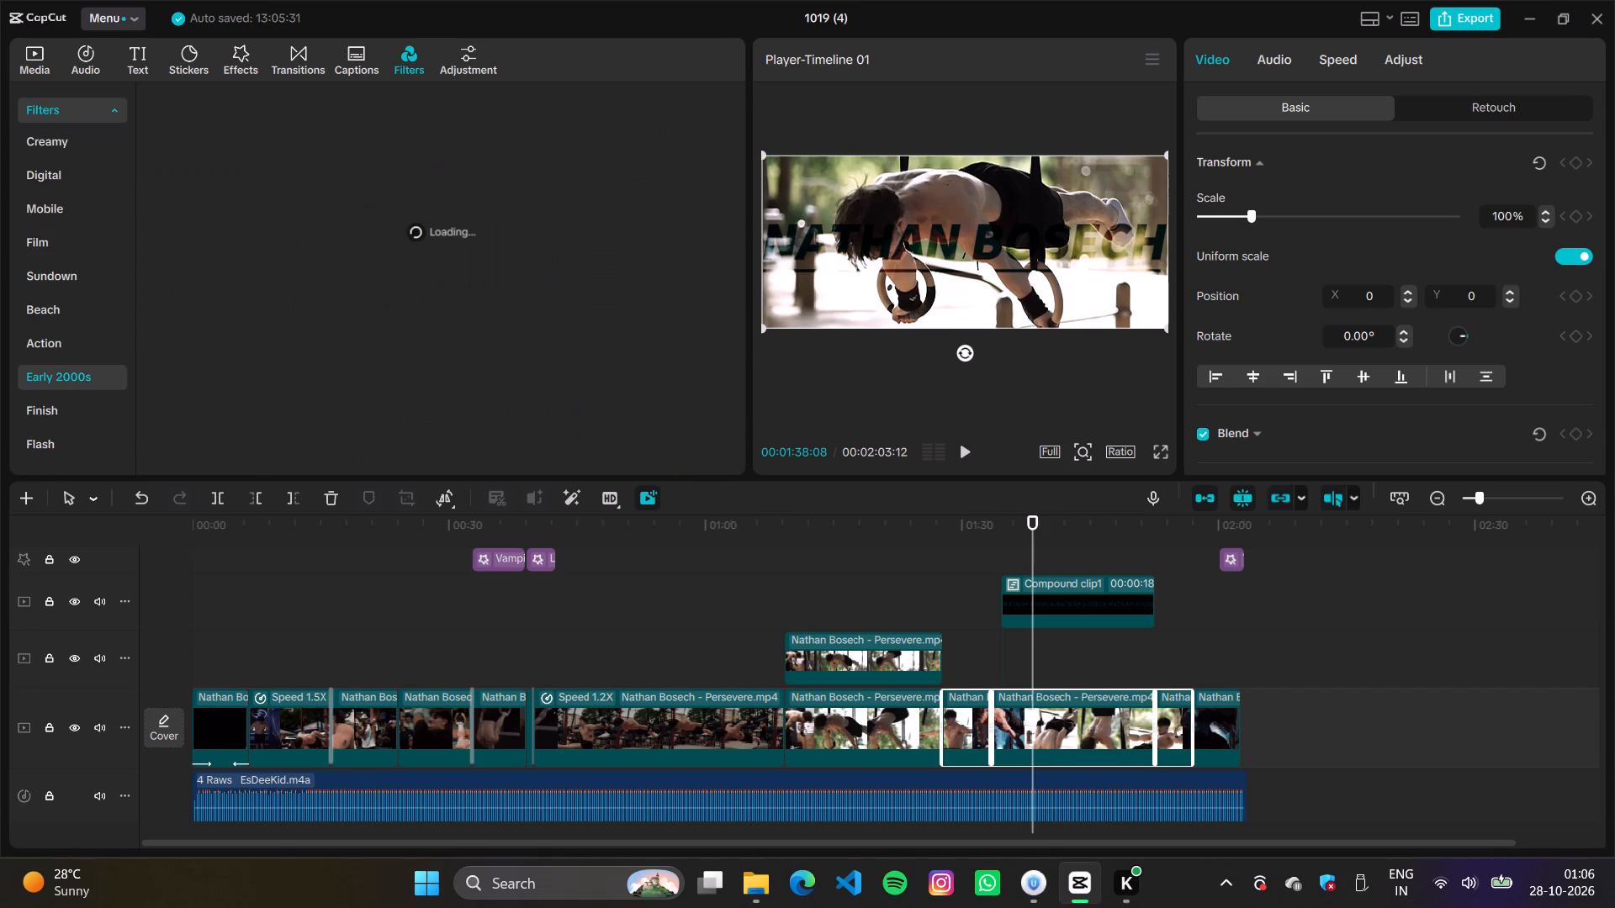
click(80, 343)
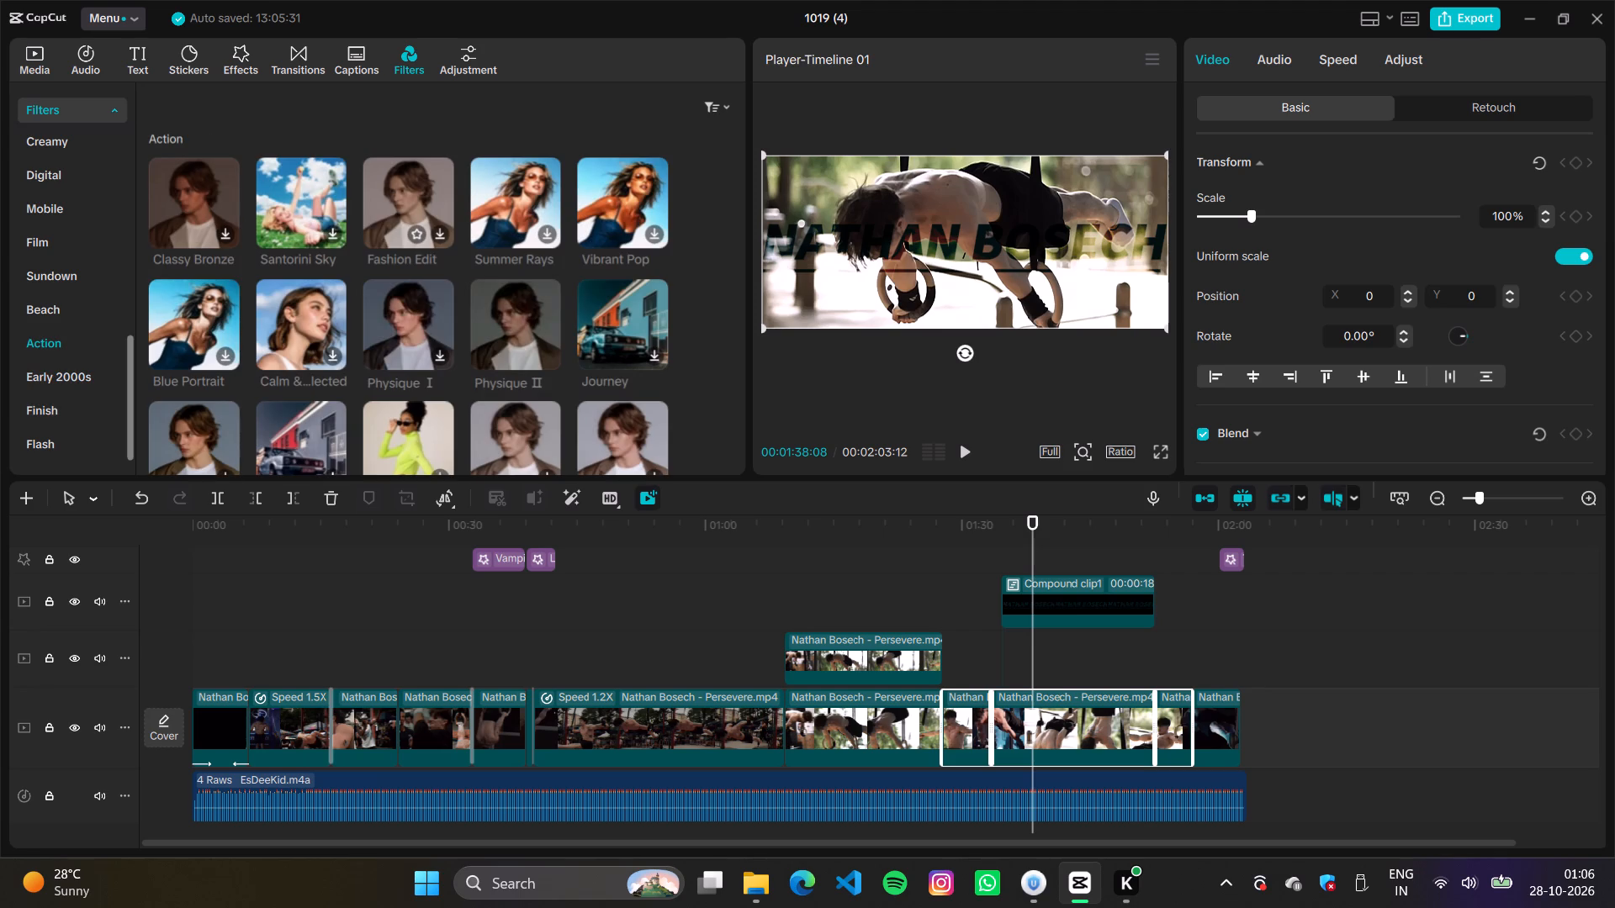
Add the Classy Bronze filter from the Action collection at 00:01:38:08 and delete its duplicate copy.
click(226, 234)
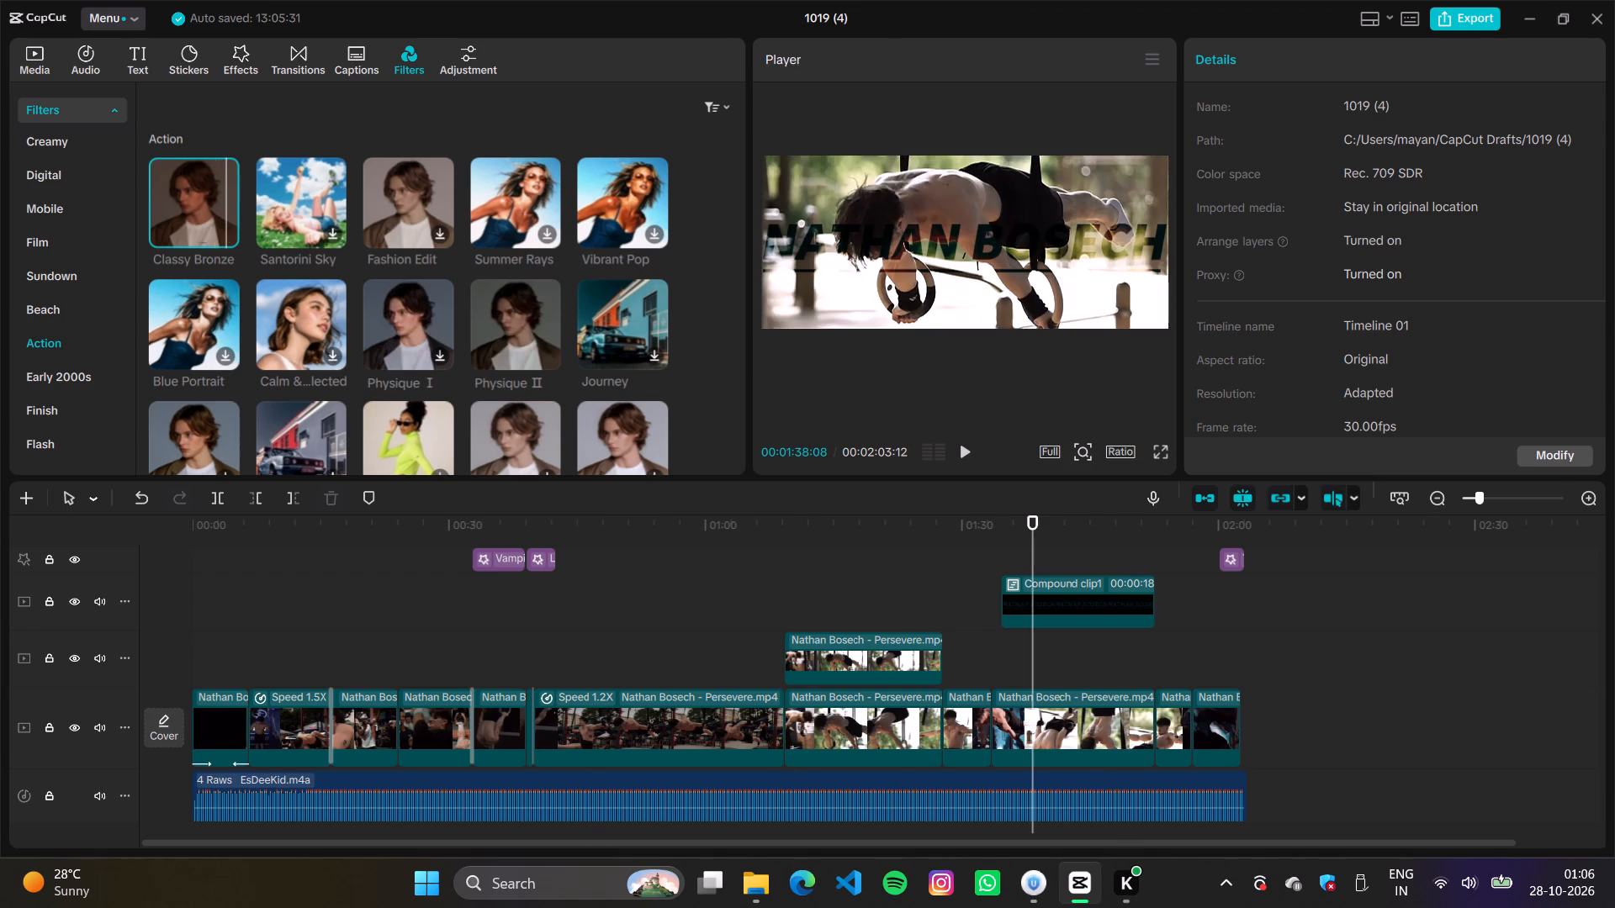
click(225, 235)
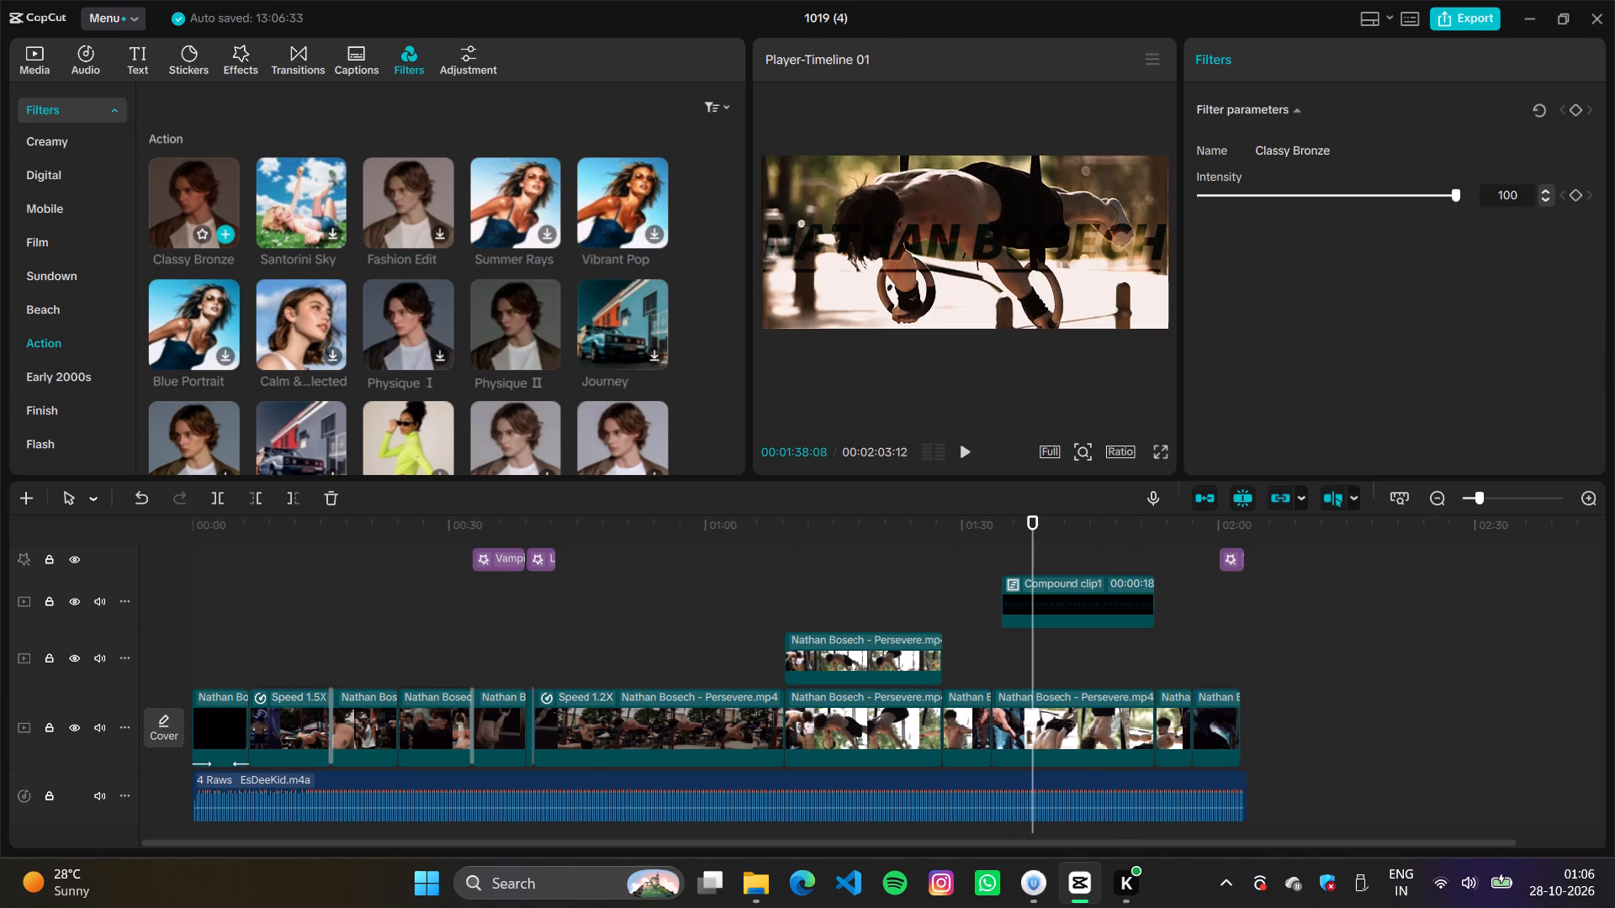
click(227, 234)
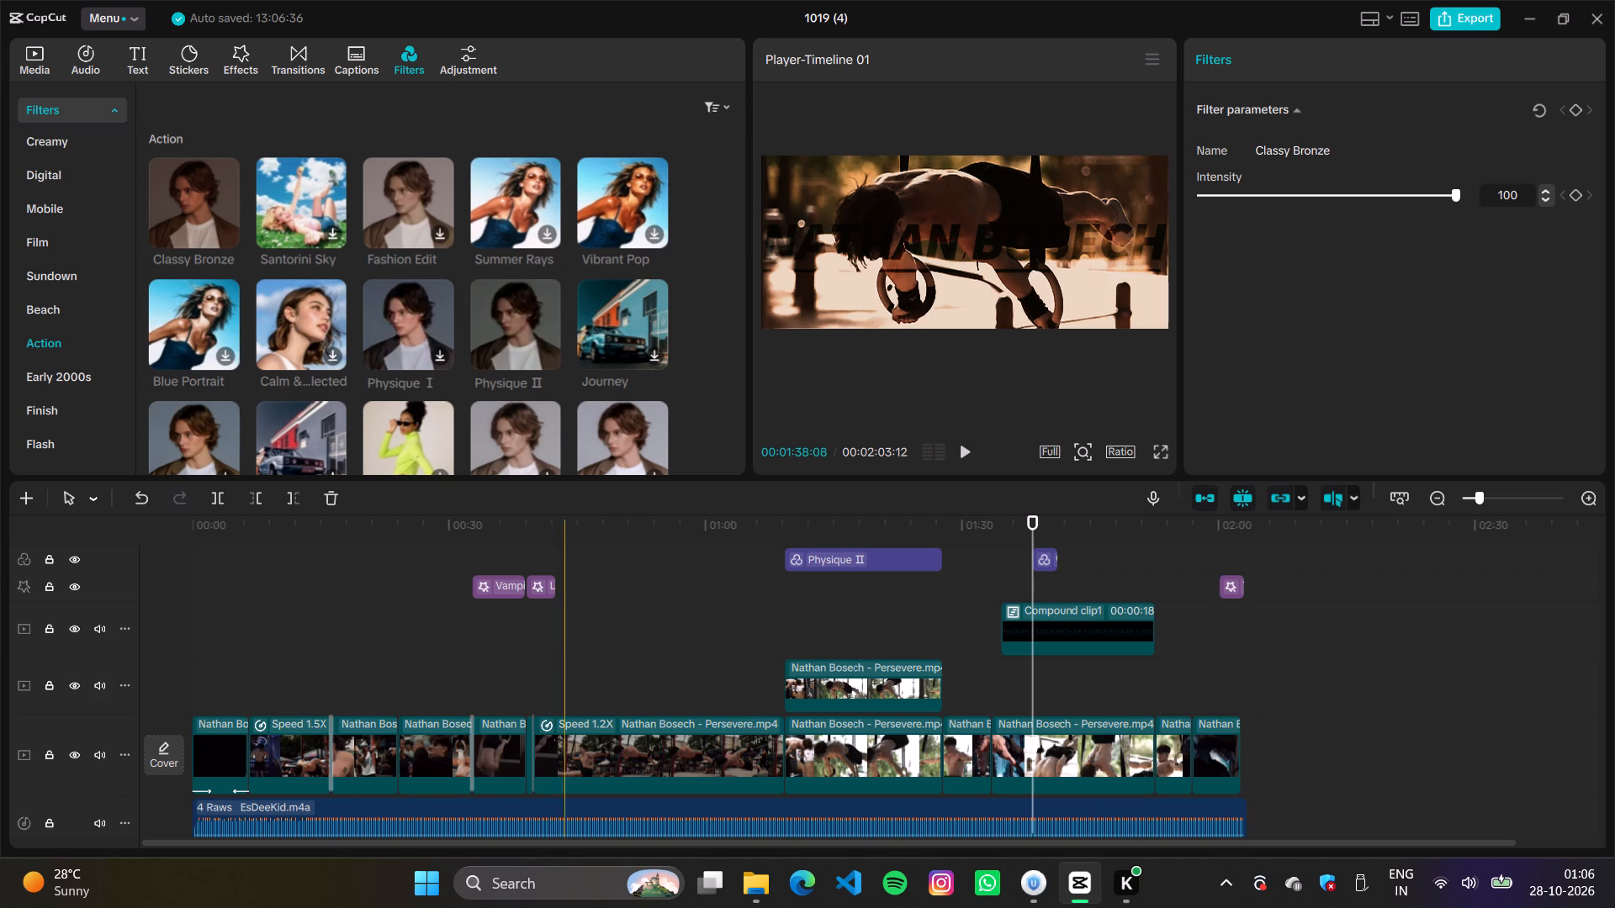
scroll(1095, 663, up, 1)
click(1045, 576)
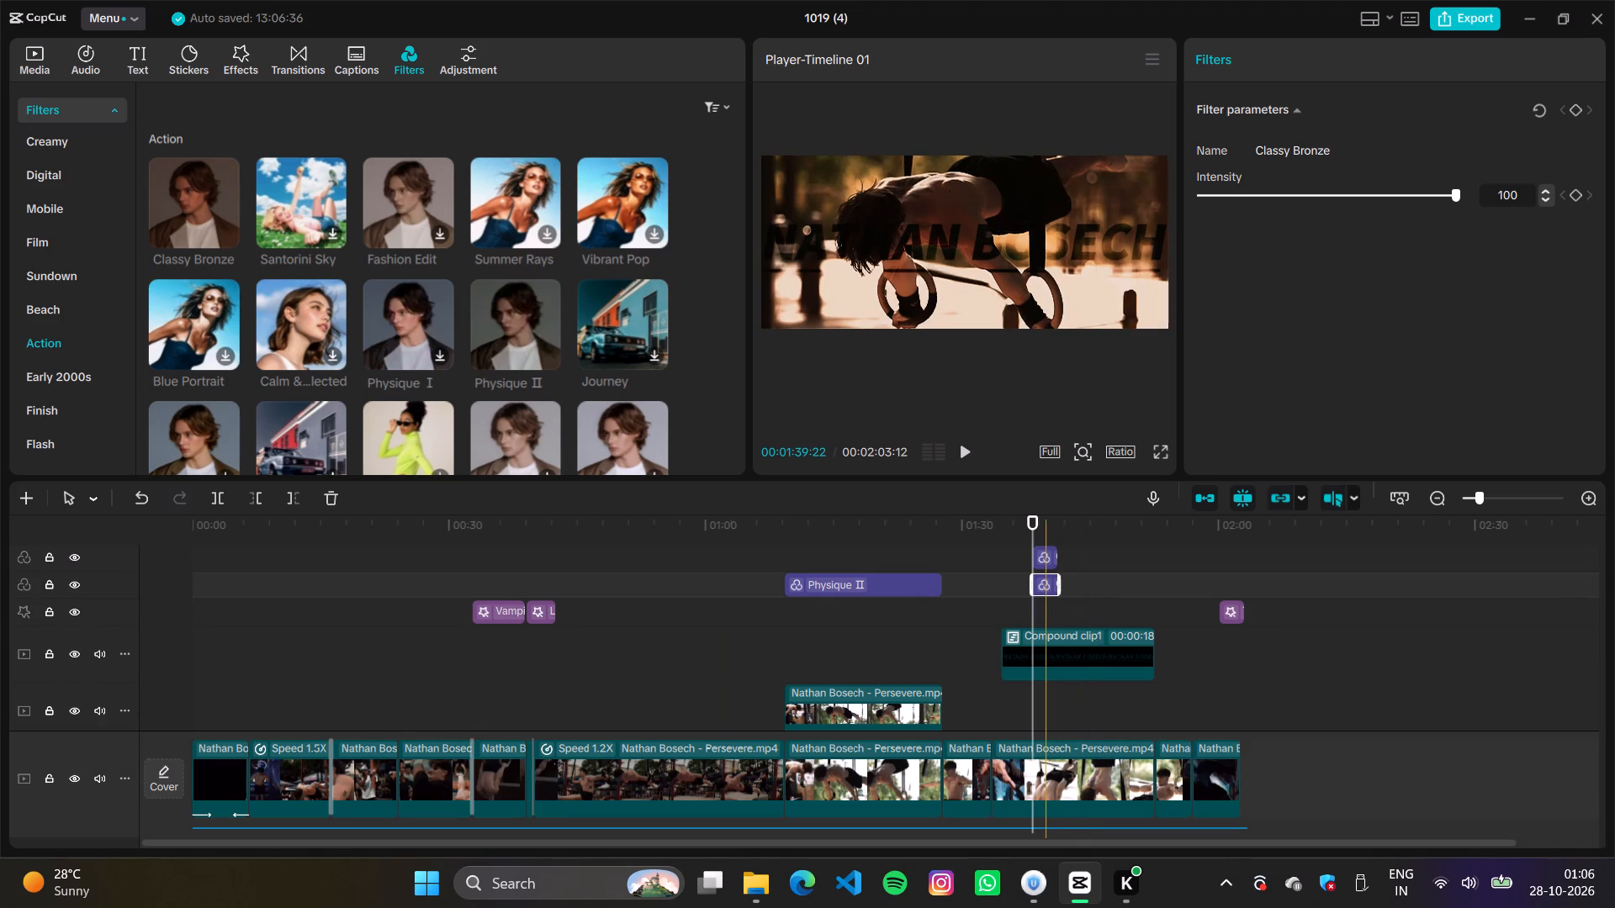
key(BackSpace)
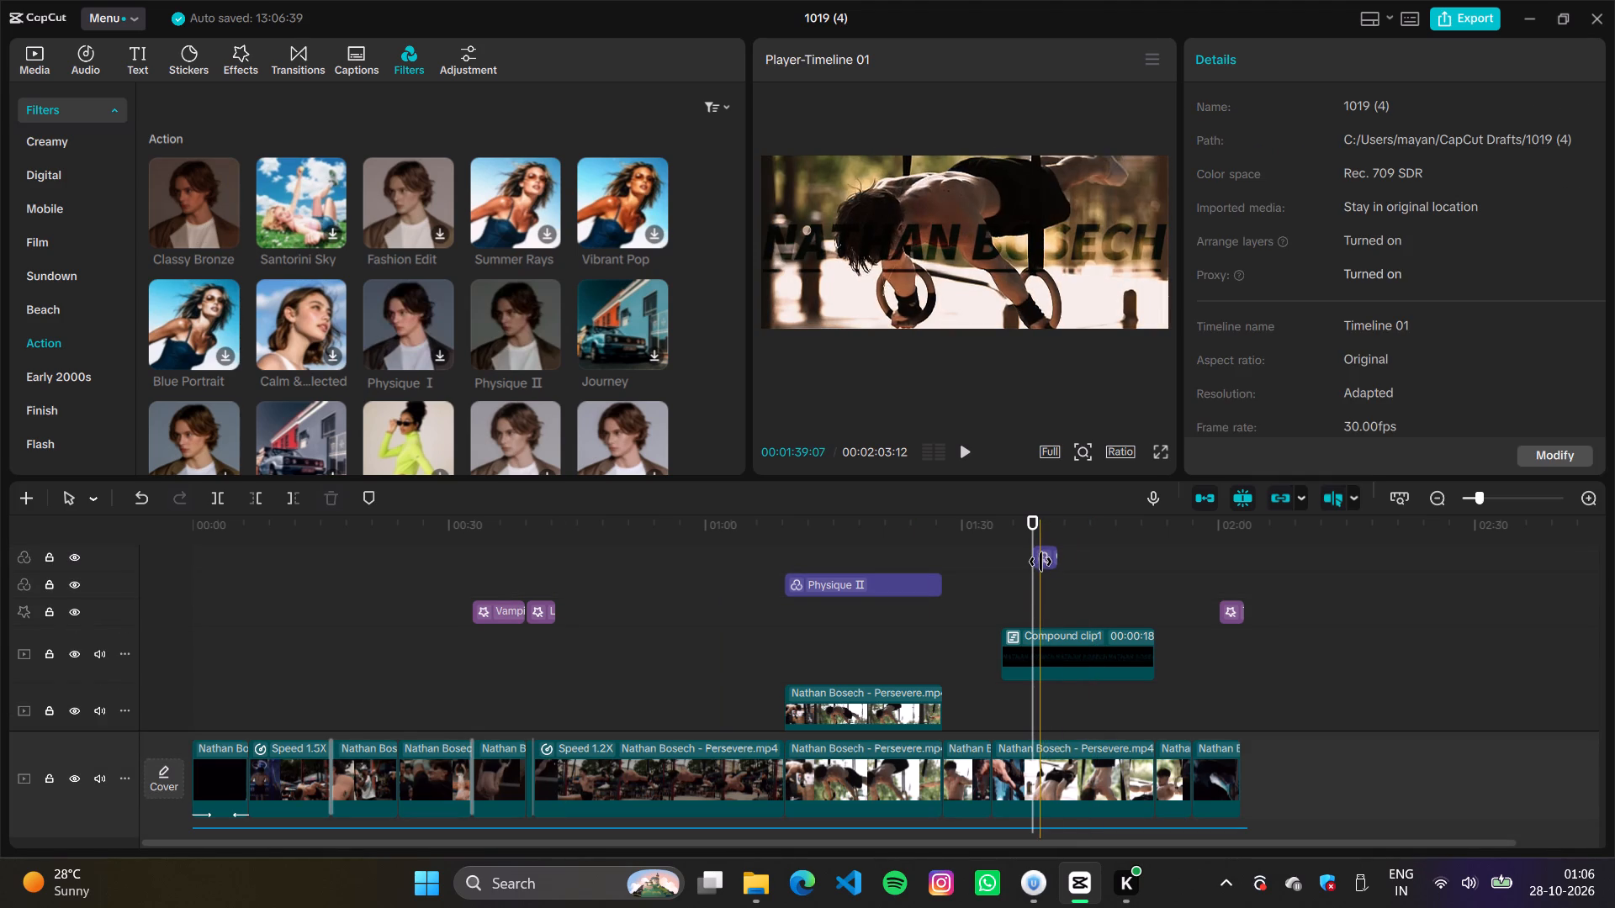
Move the Classy Bronze filter to start where Physique II ends and extend it to the start of the last main-track clip.
drag(1040, 562, 961, 572)
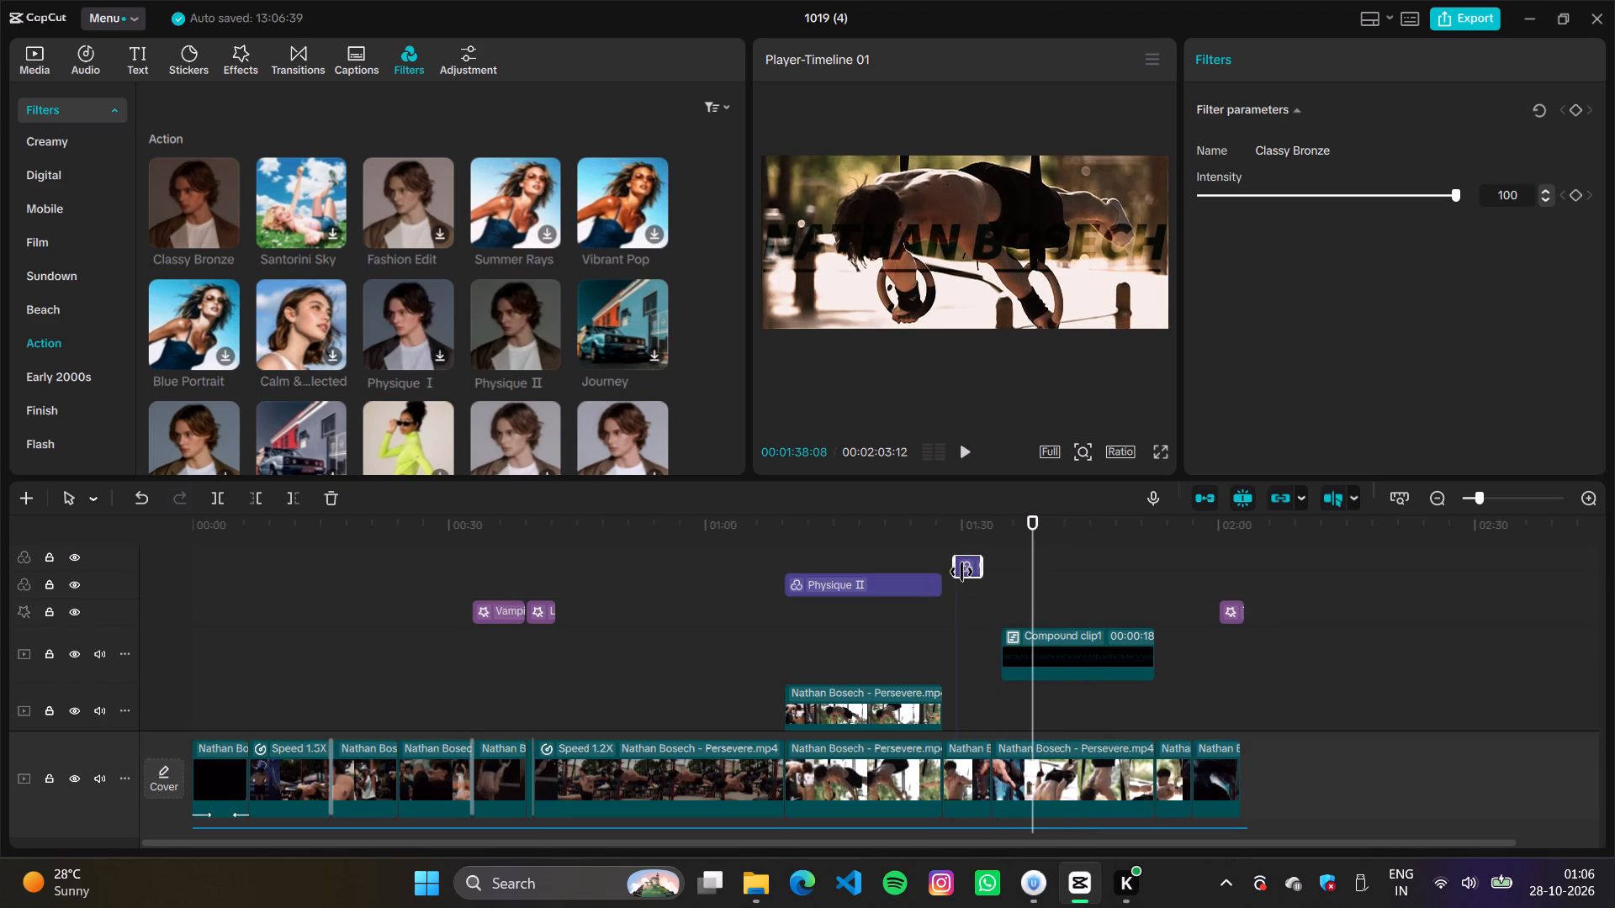
drag(961, 572, 956, 572)
drag(972, 562, 995, 562)
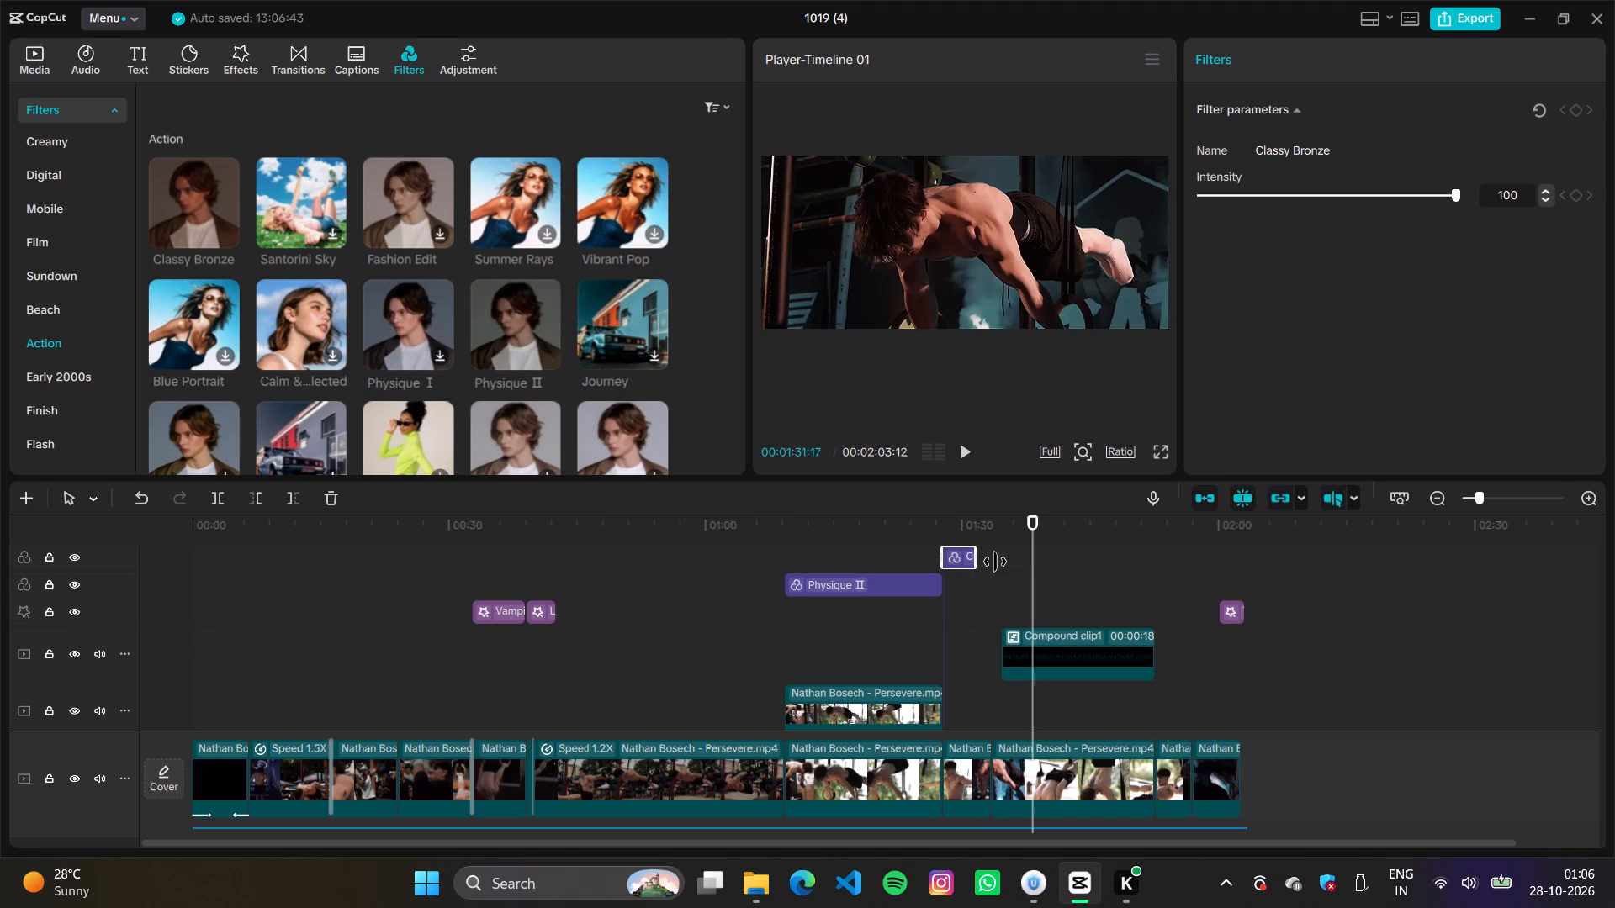
drag(995, 562, 1173, 580)
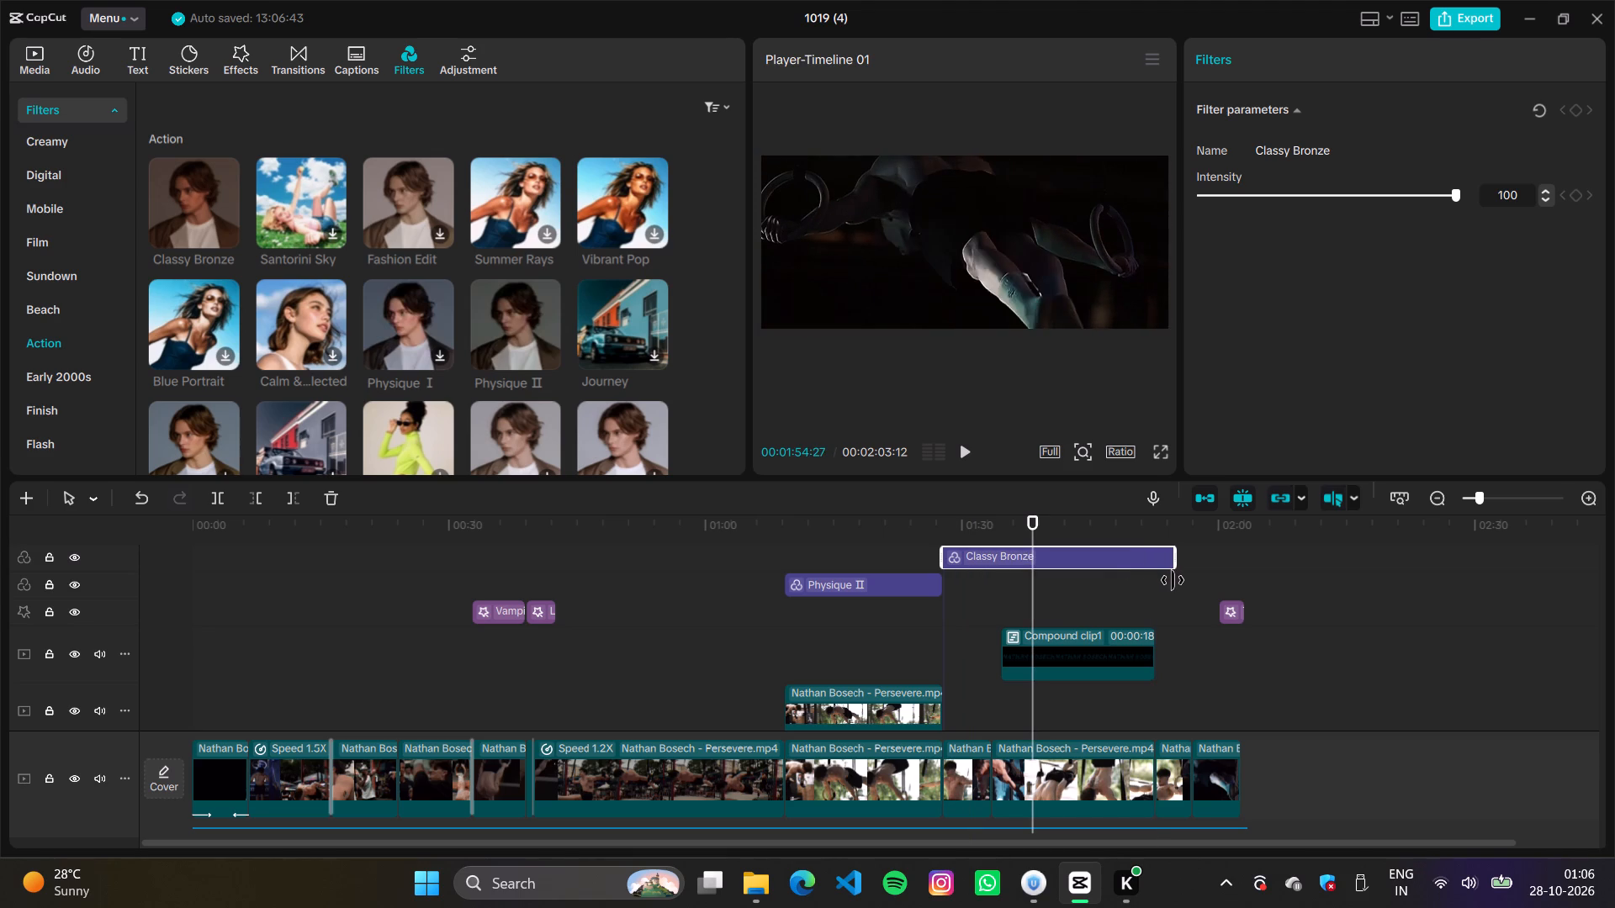
drag(1173, 580, 1195, 576)
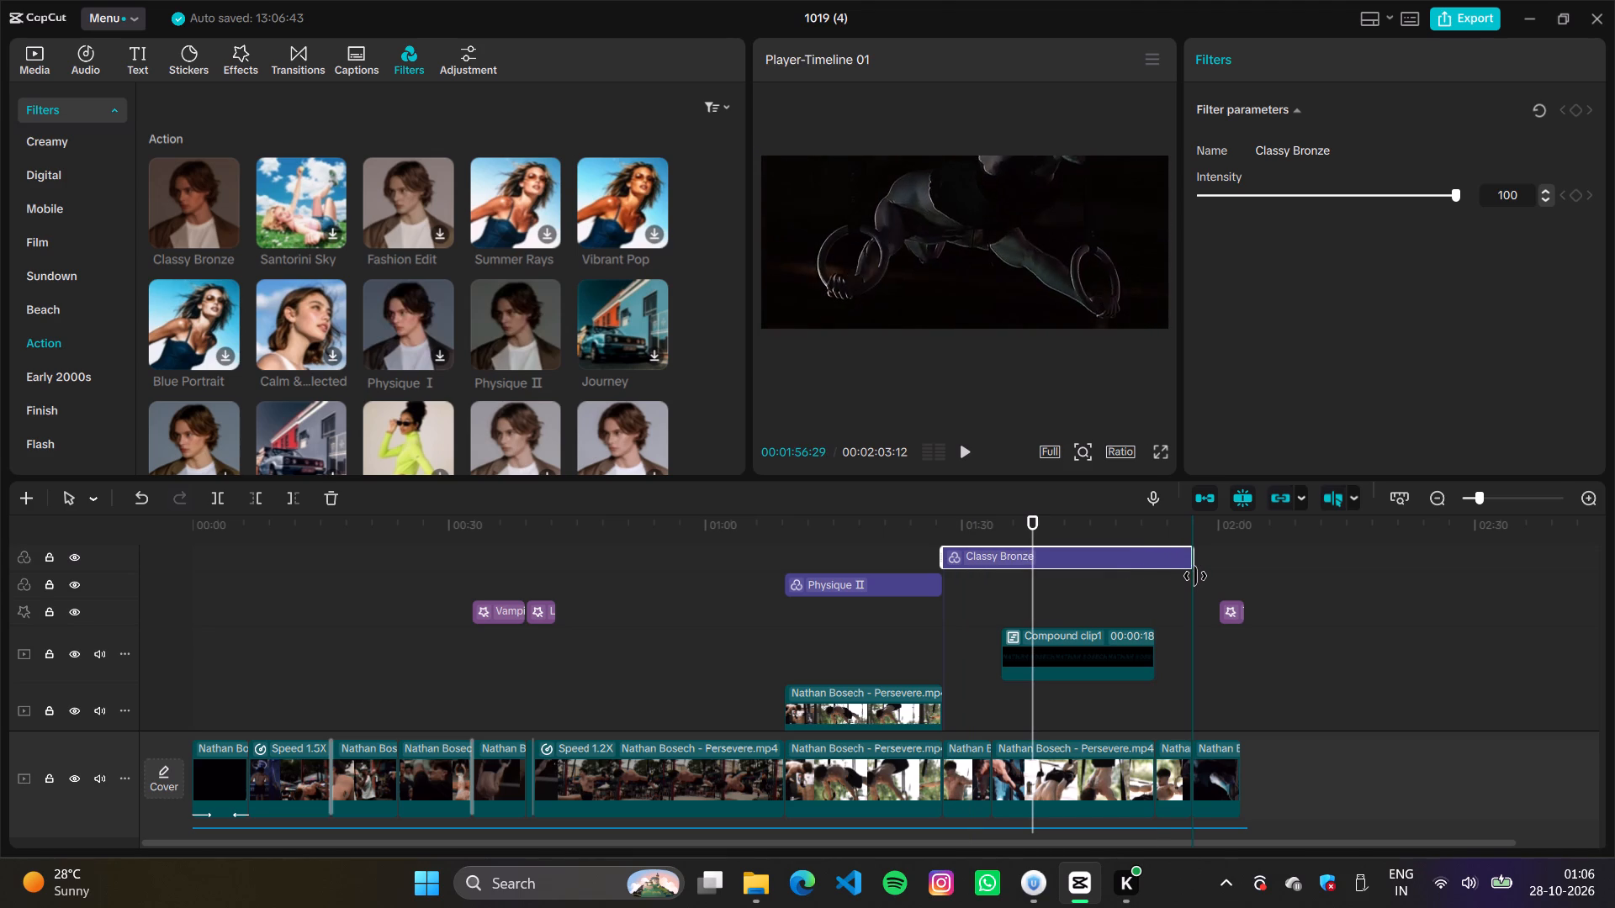
drag(1195, 576, 1191, 576)
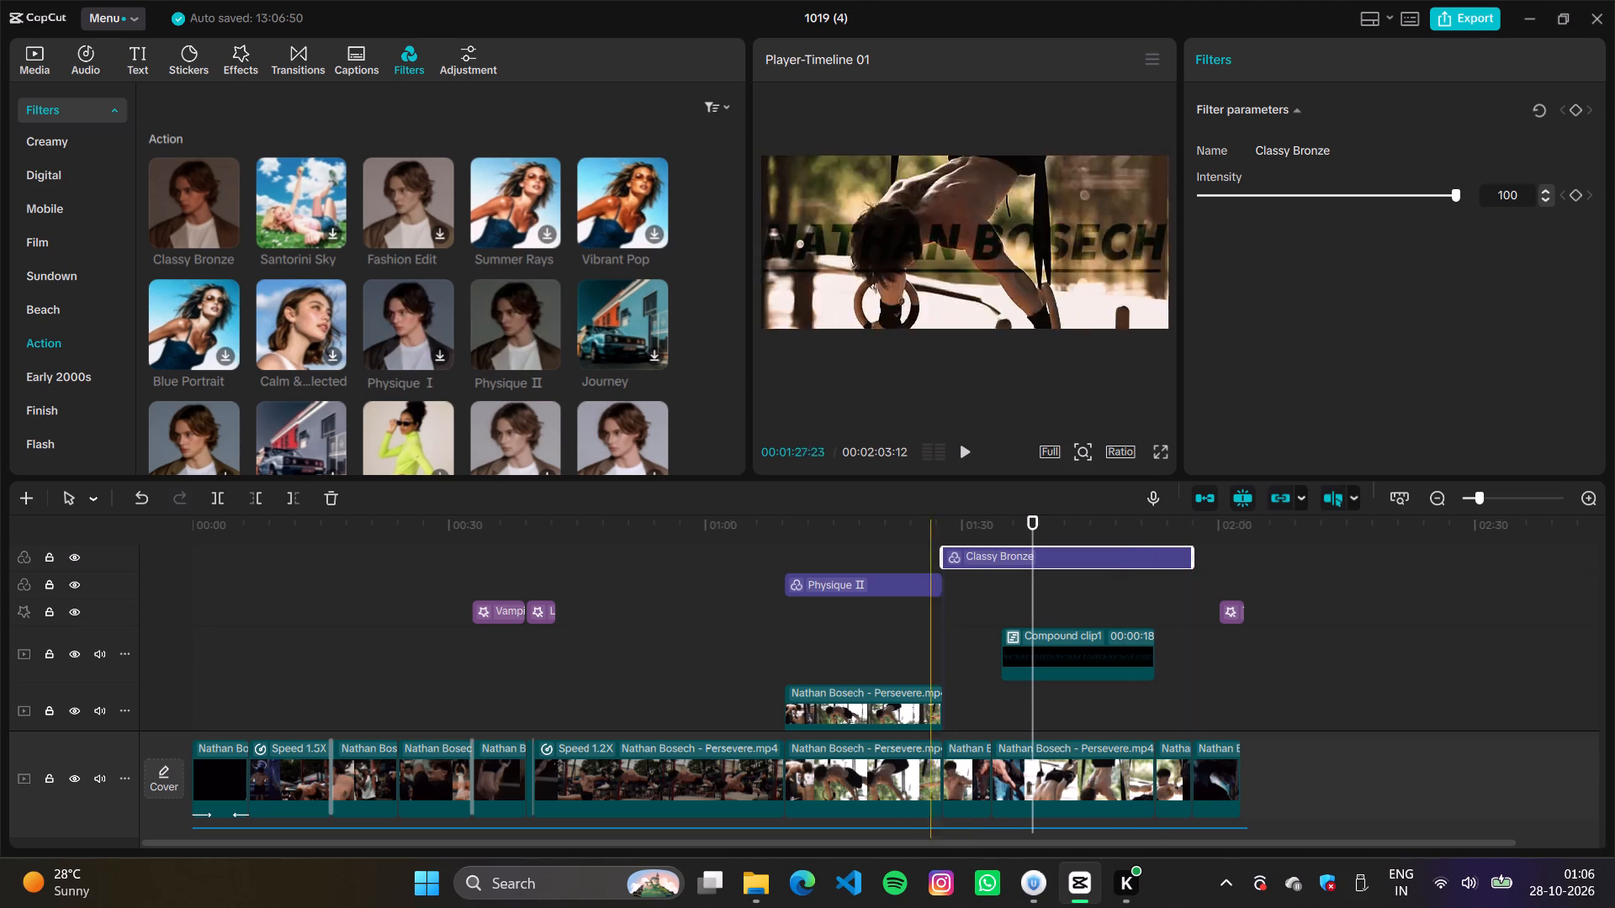
Play the edit from the beginning to review it, stopping at the start of the stacked clips at 00:01:09:09.
click(913, 542)
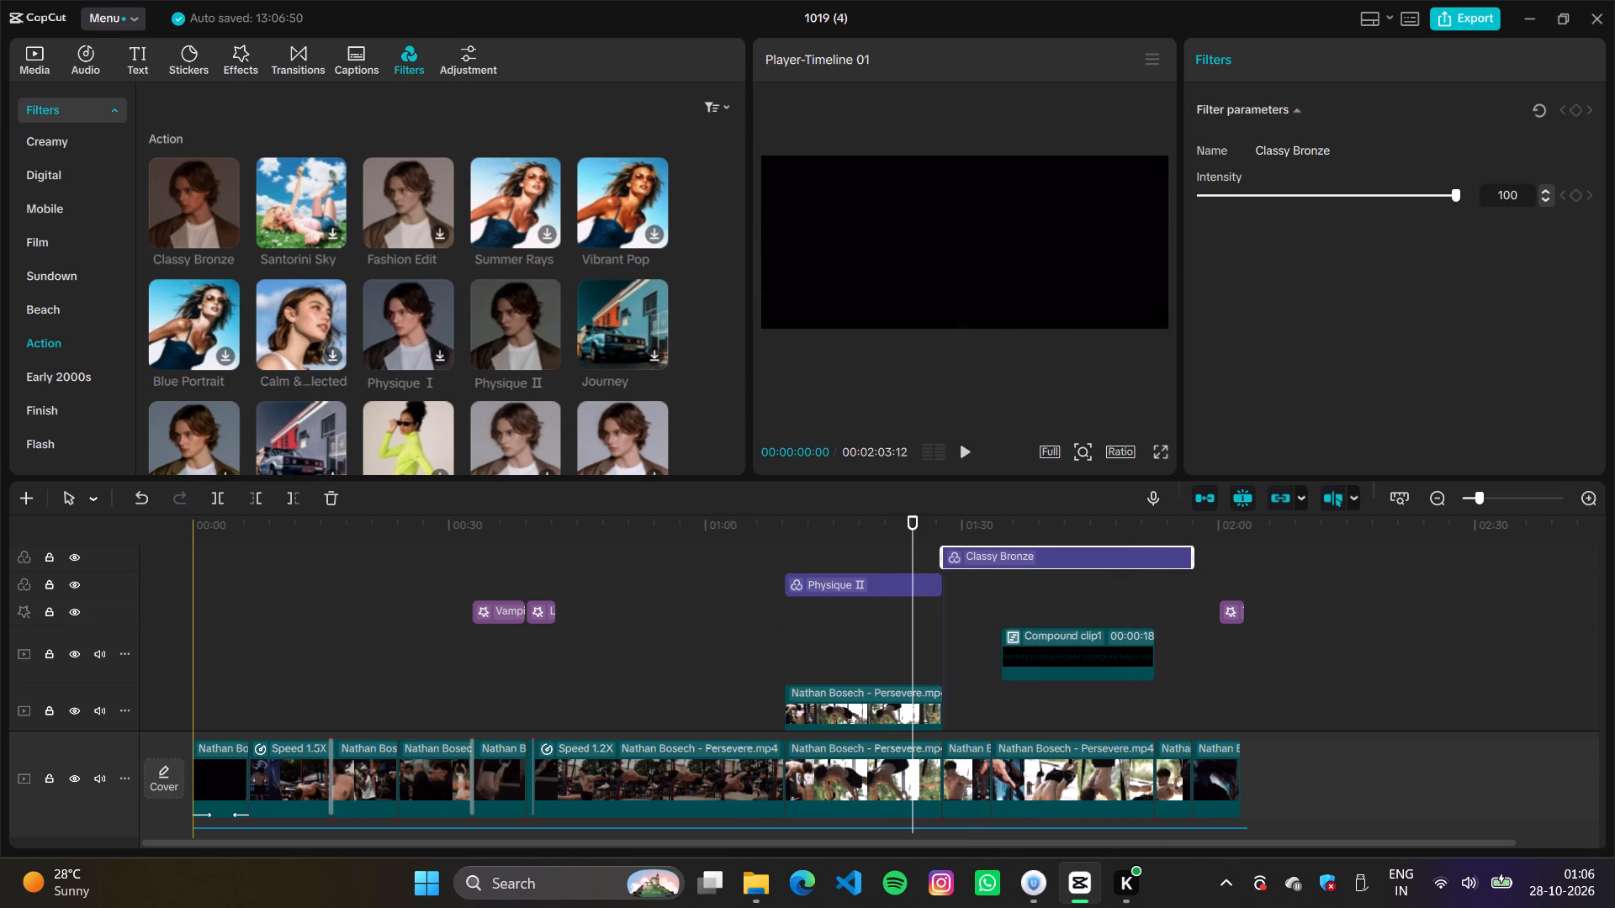
click(176, 618)
key(space)
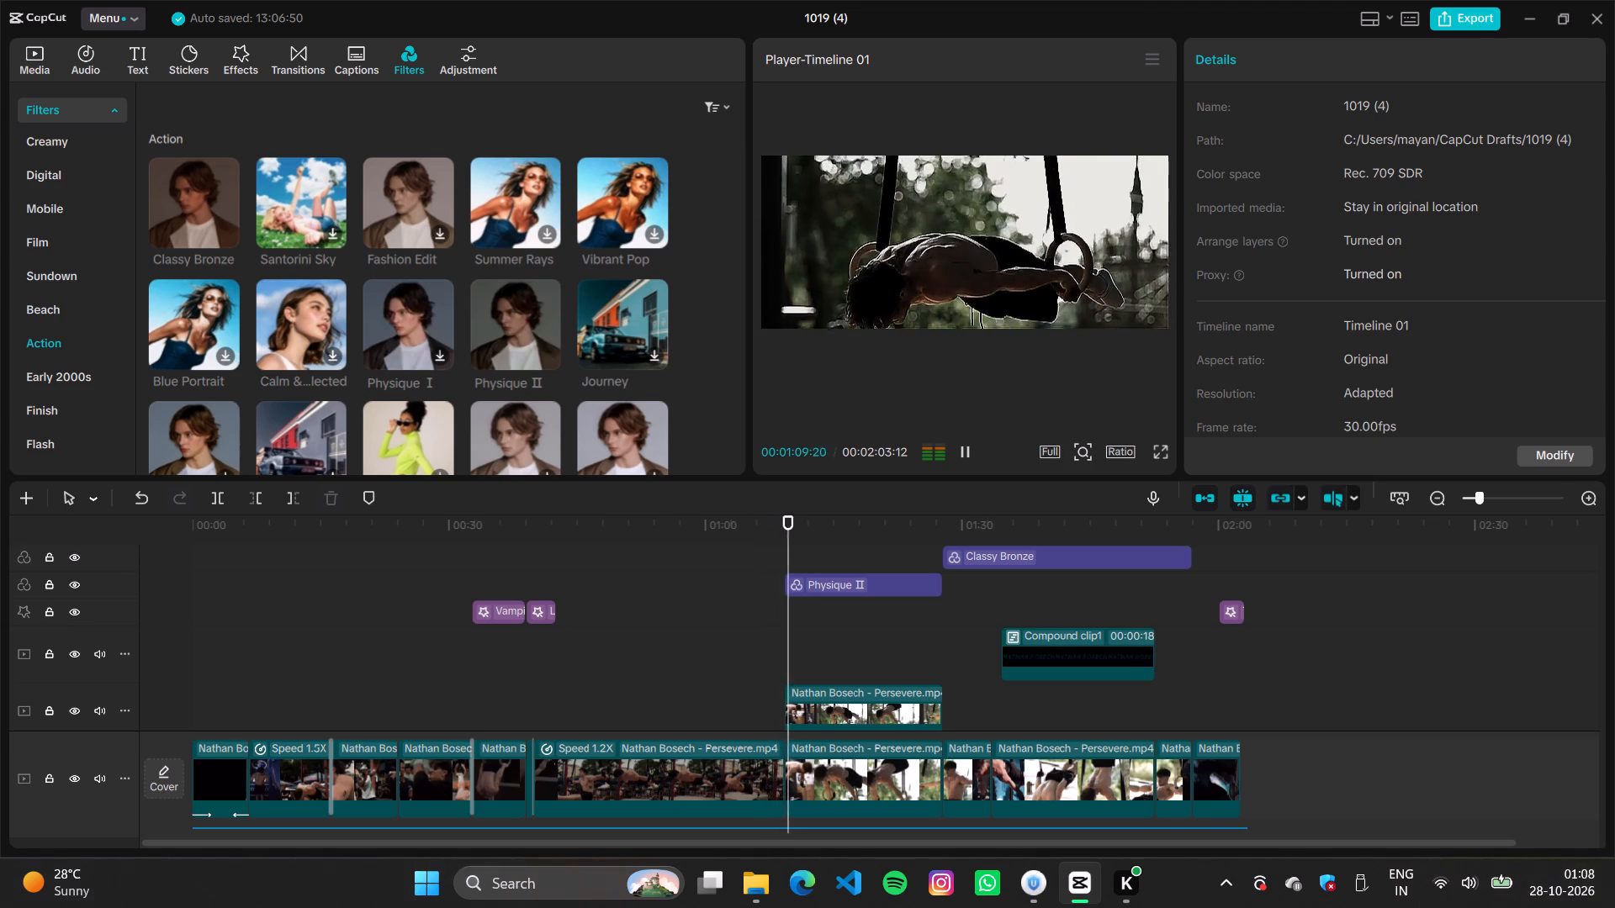
click(781, 673)
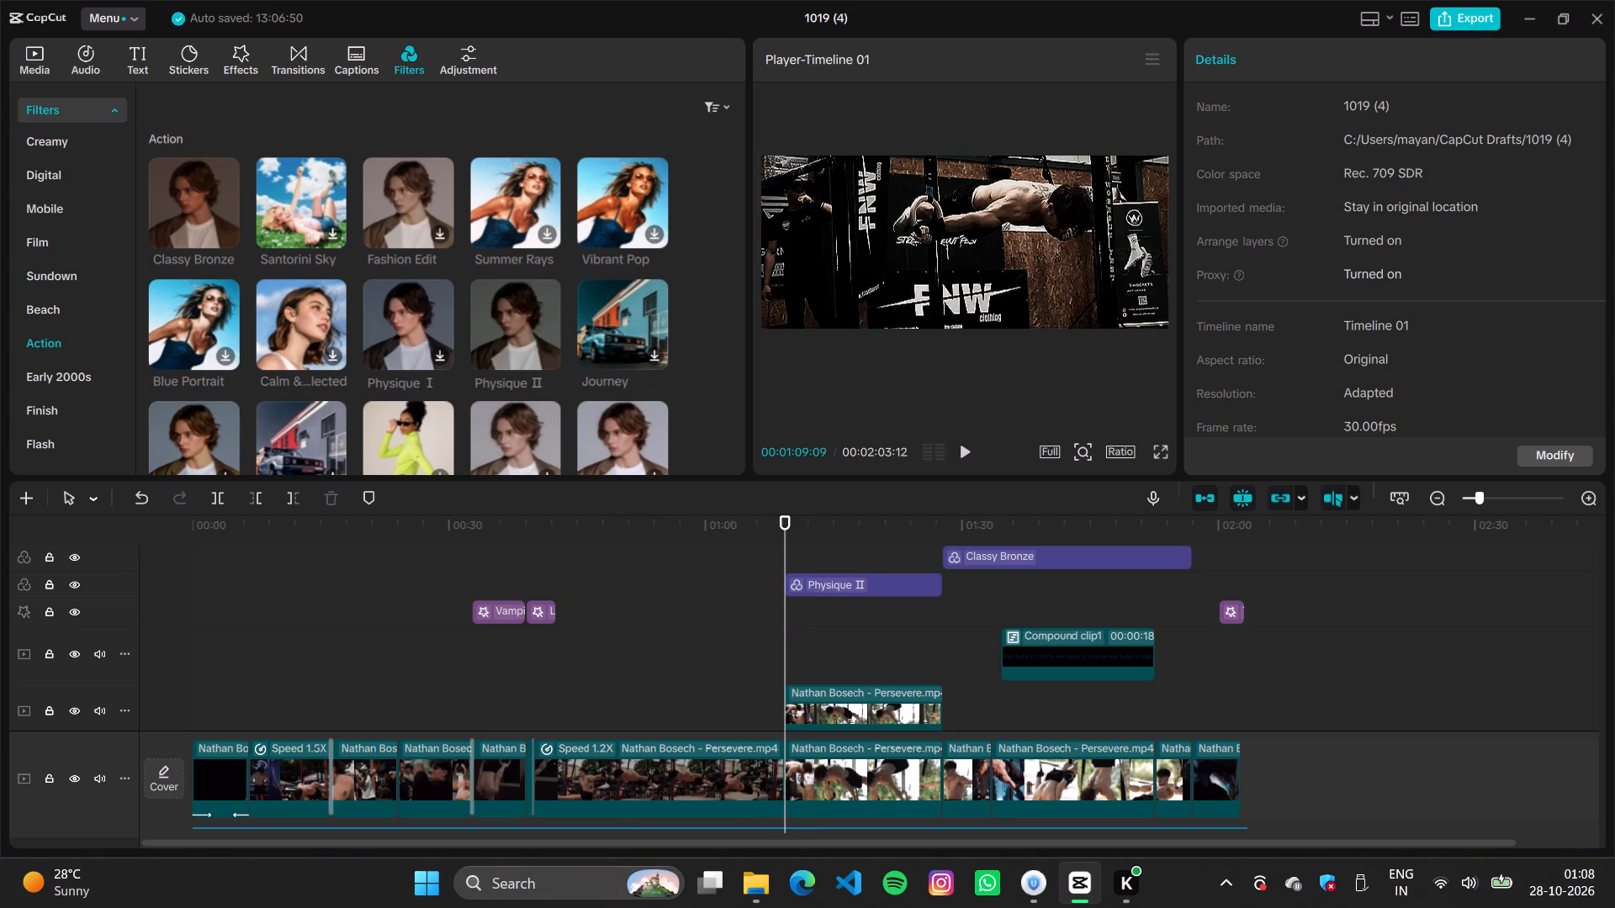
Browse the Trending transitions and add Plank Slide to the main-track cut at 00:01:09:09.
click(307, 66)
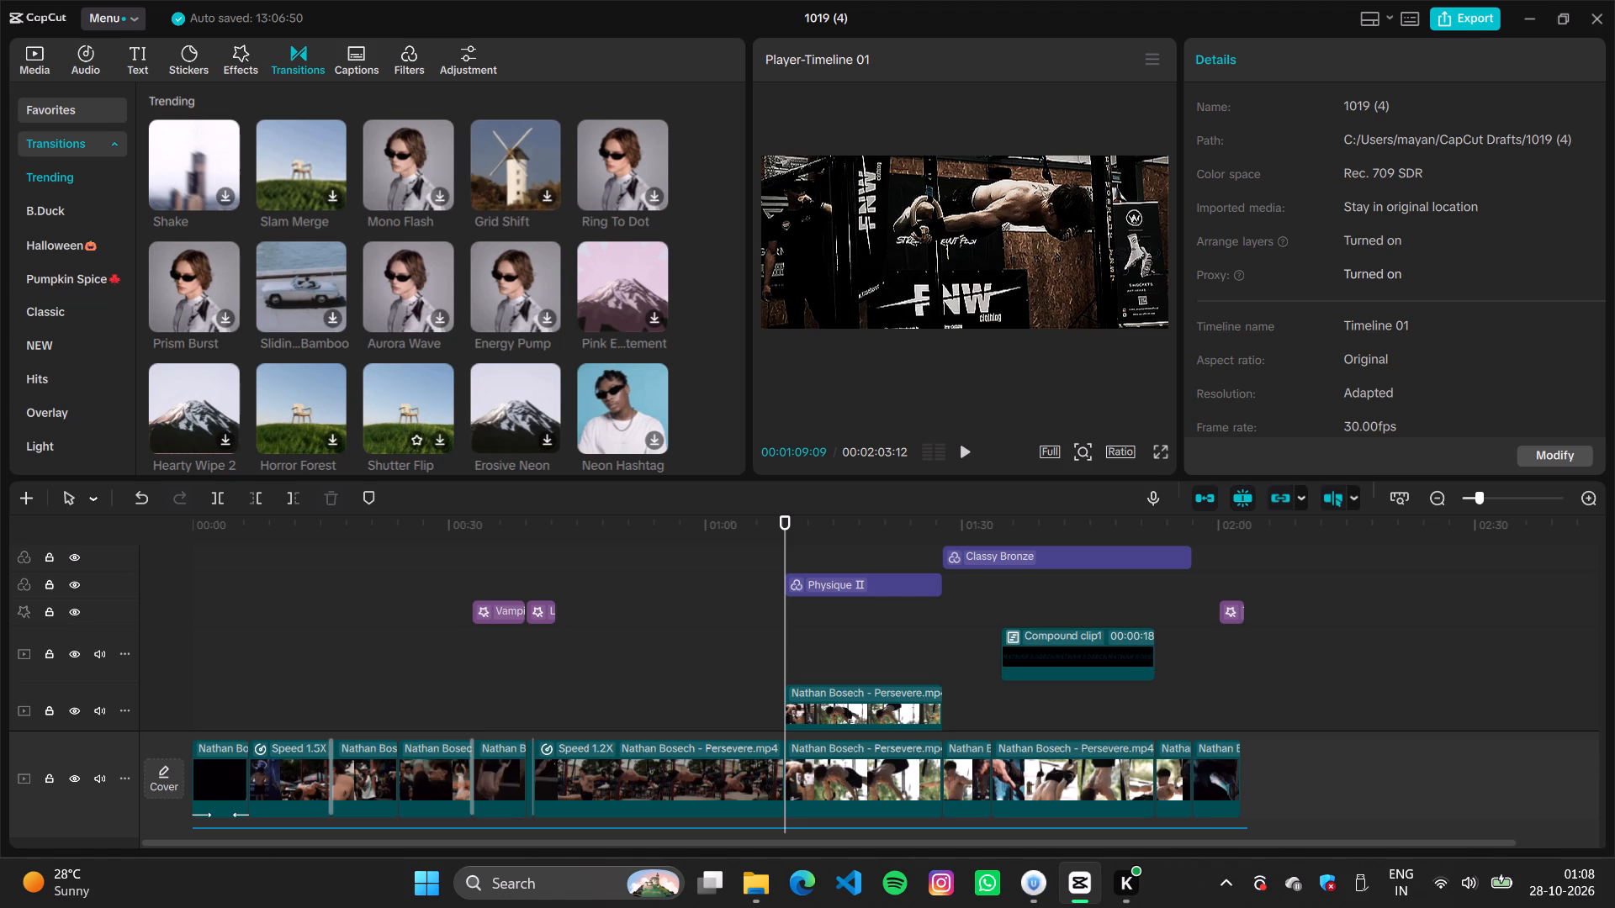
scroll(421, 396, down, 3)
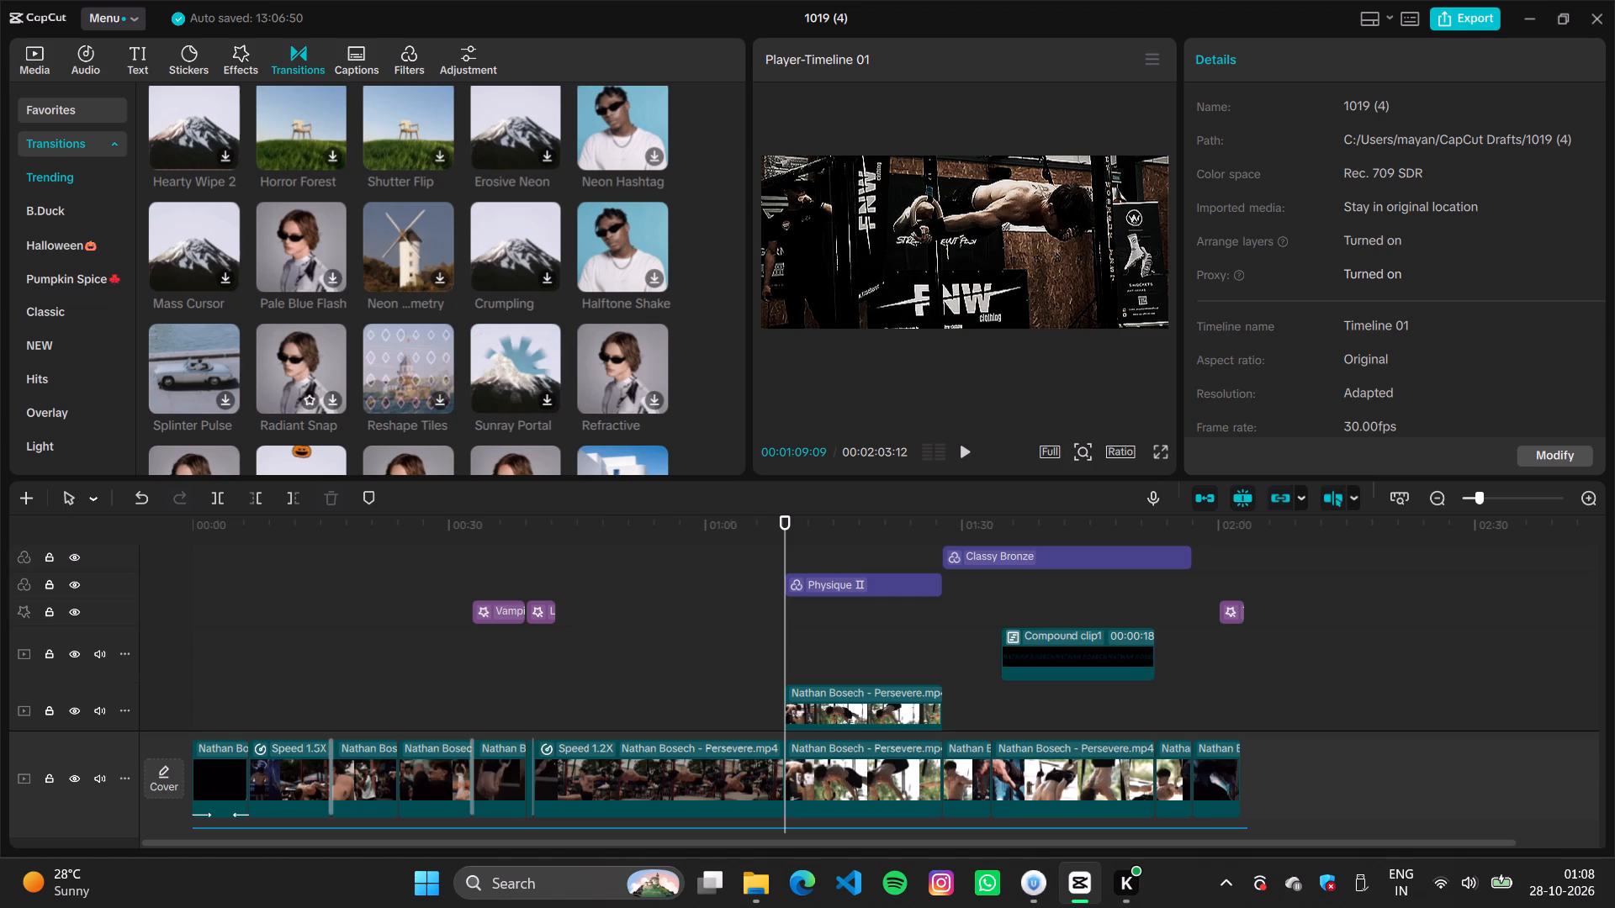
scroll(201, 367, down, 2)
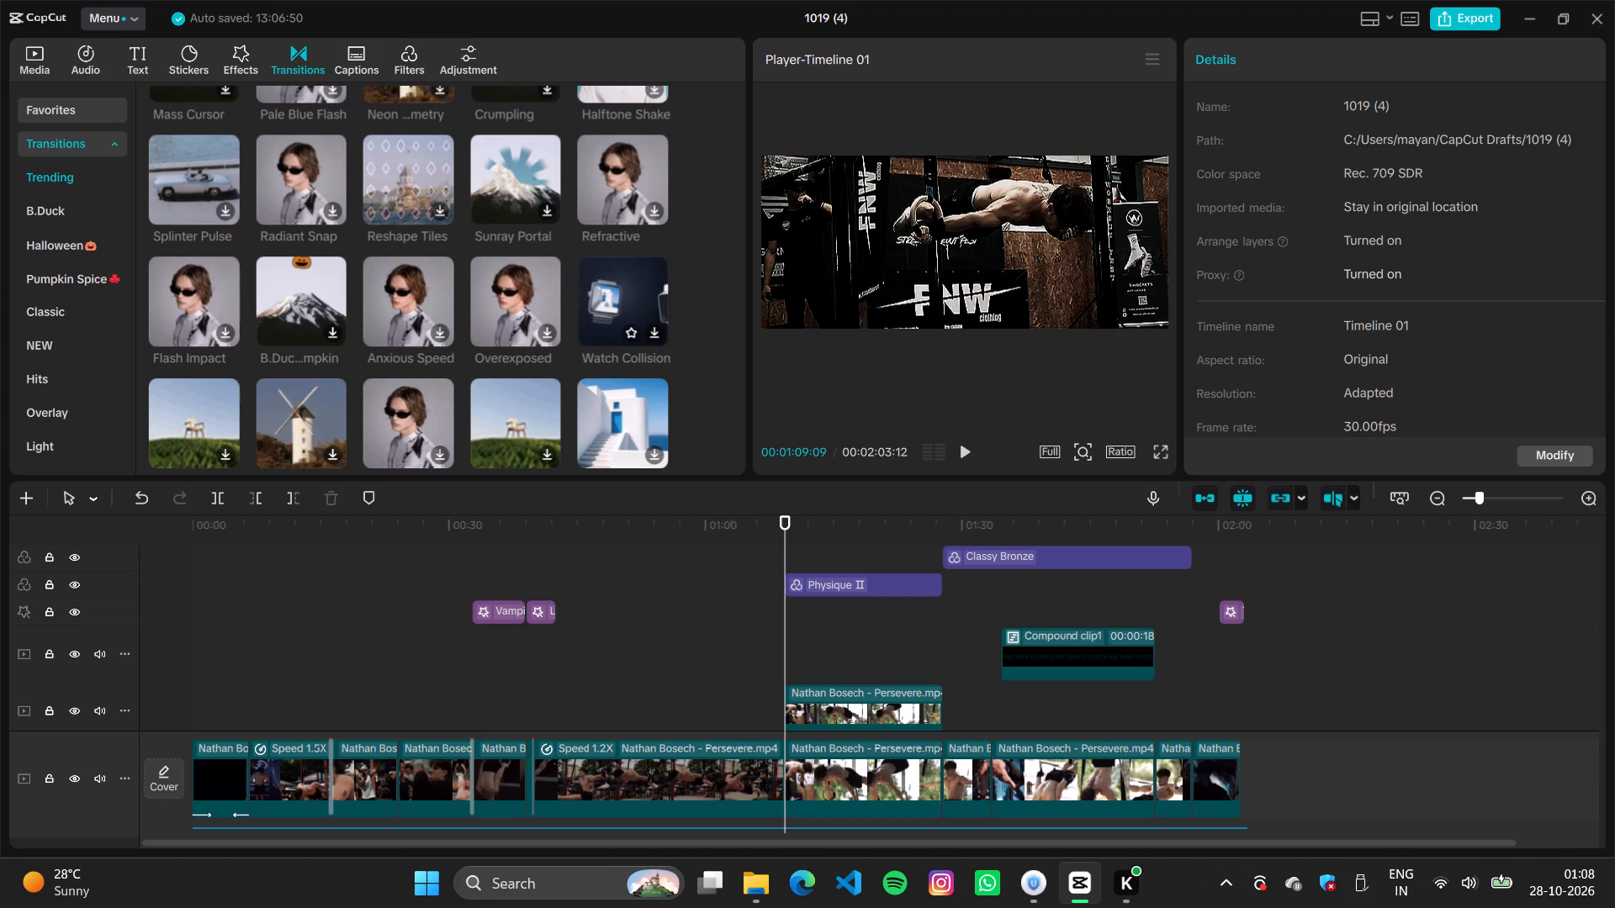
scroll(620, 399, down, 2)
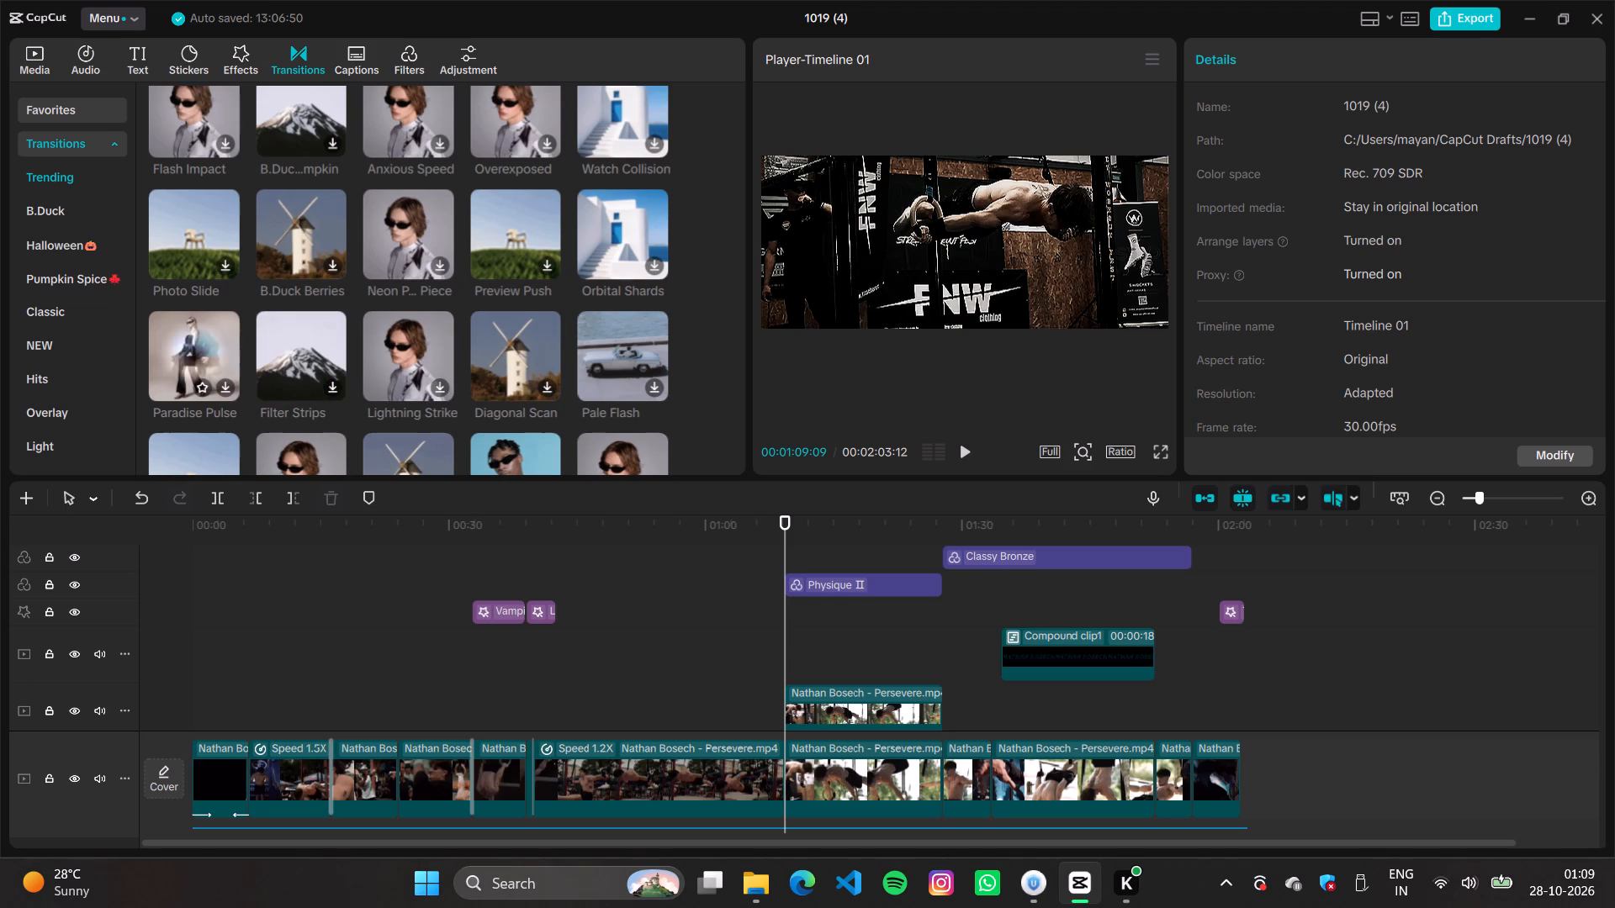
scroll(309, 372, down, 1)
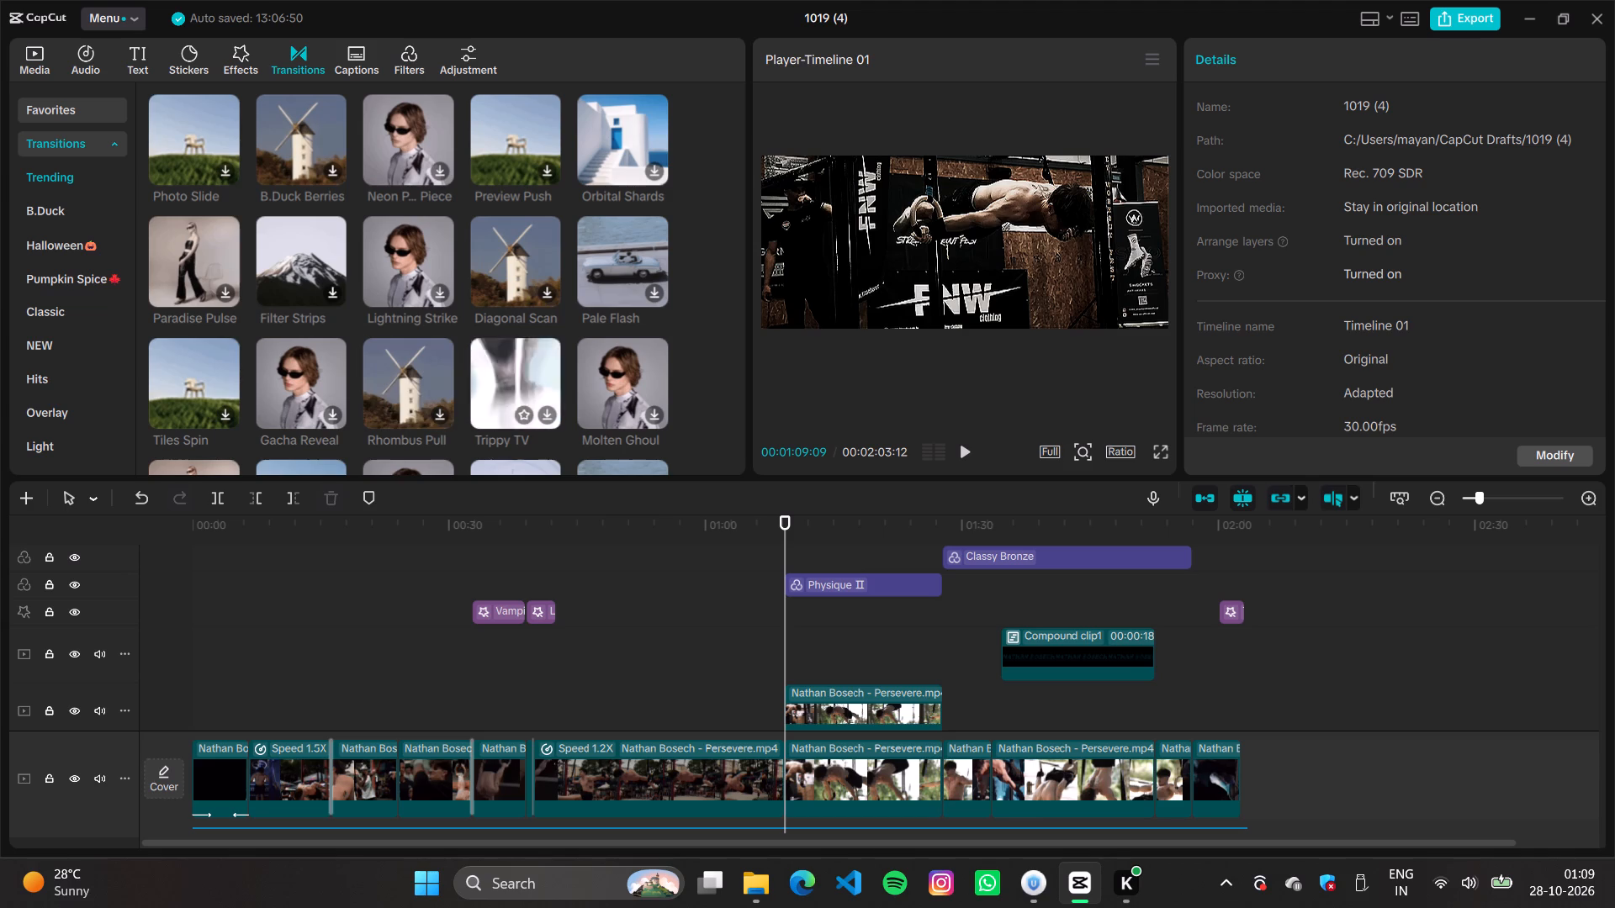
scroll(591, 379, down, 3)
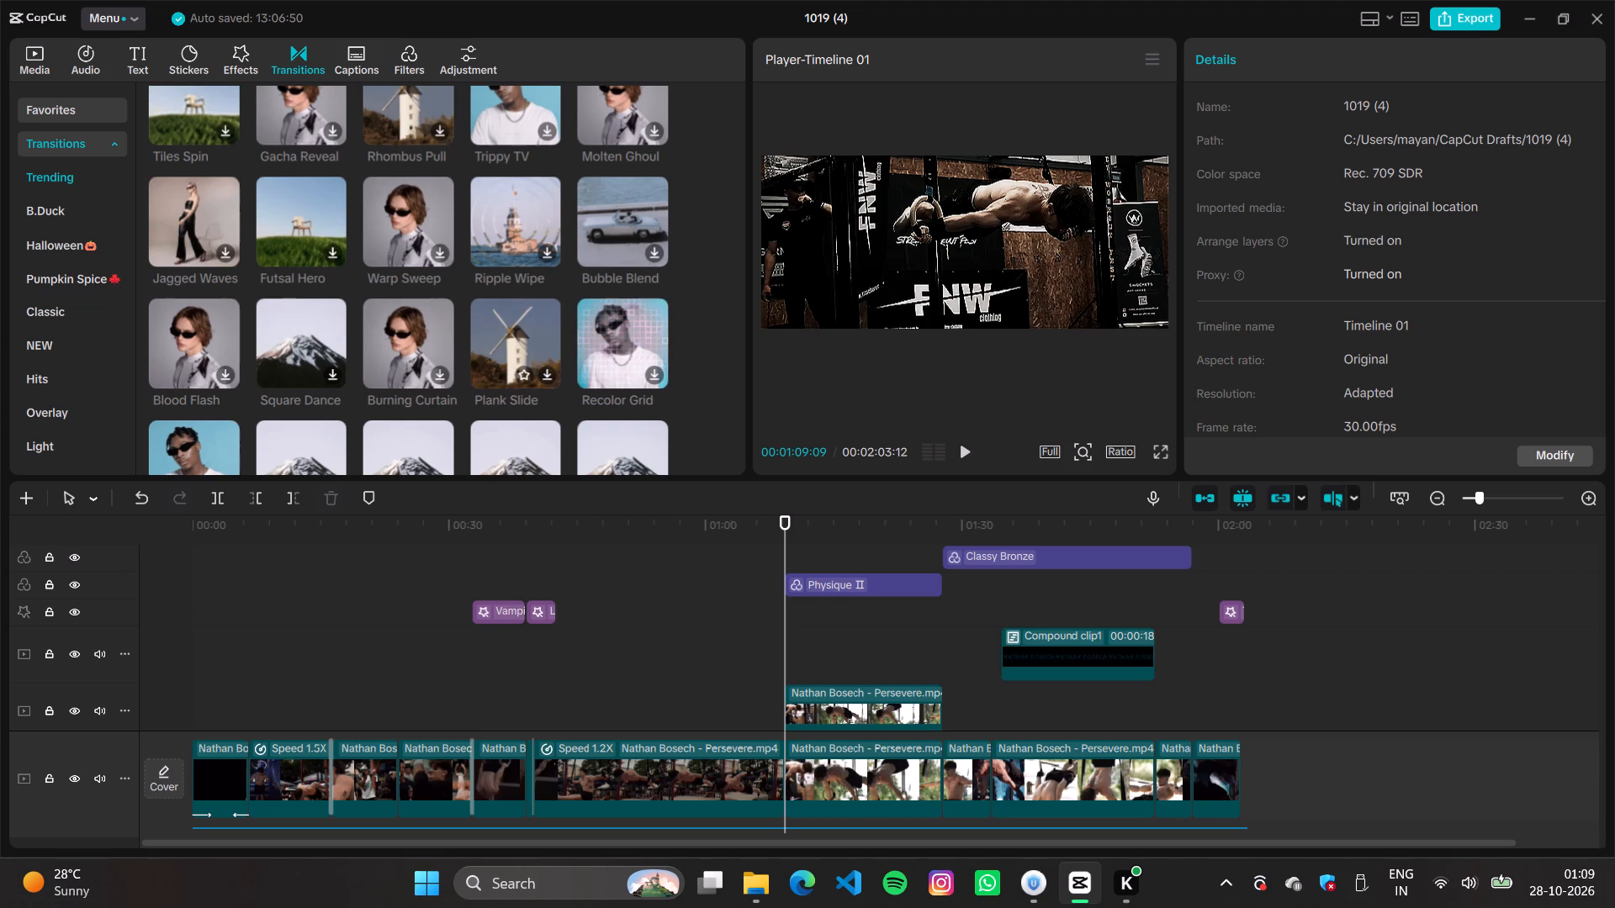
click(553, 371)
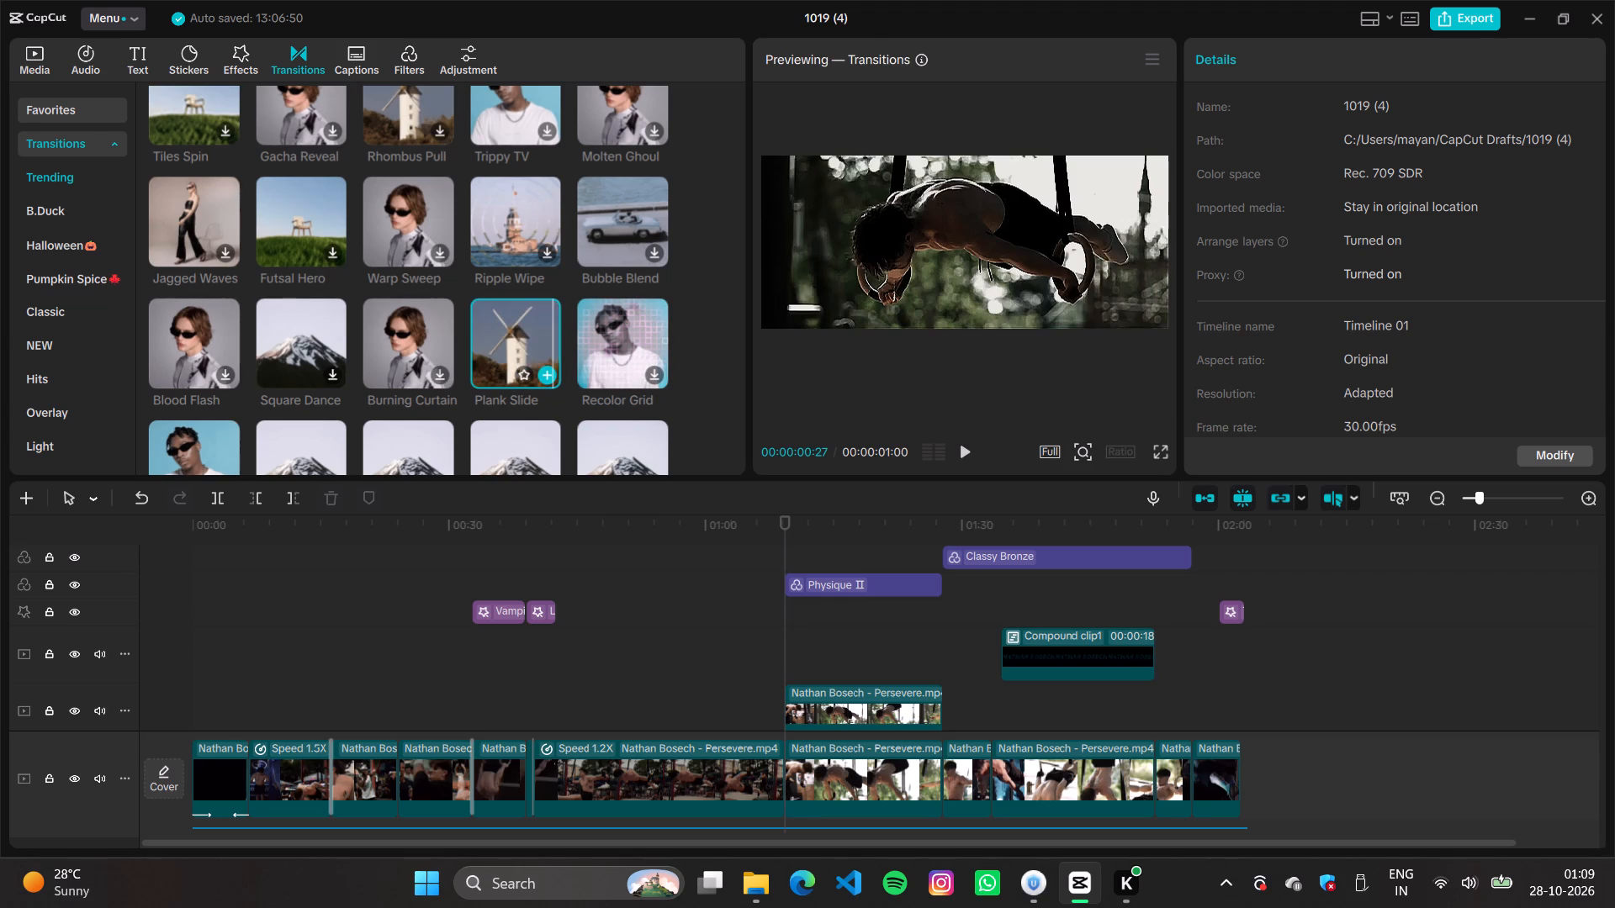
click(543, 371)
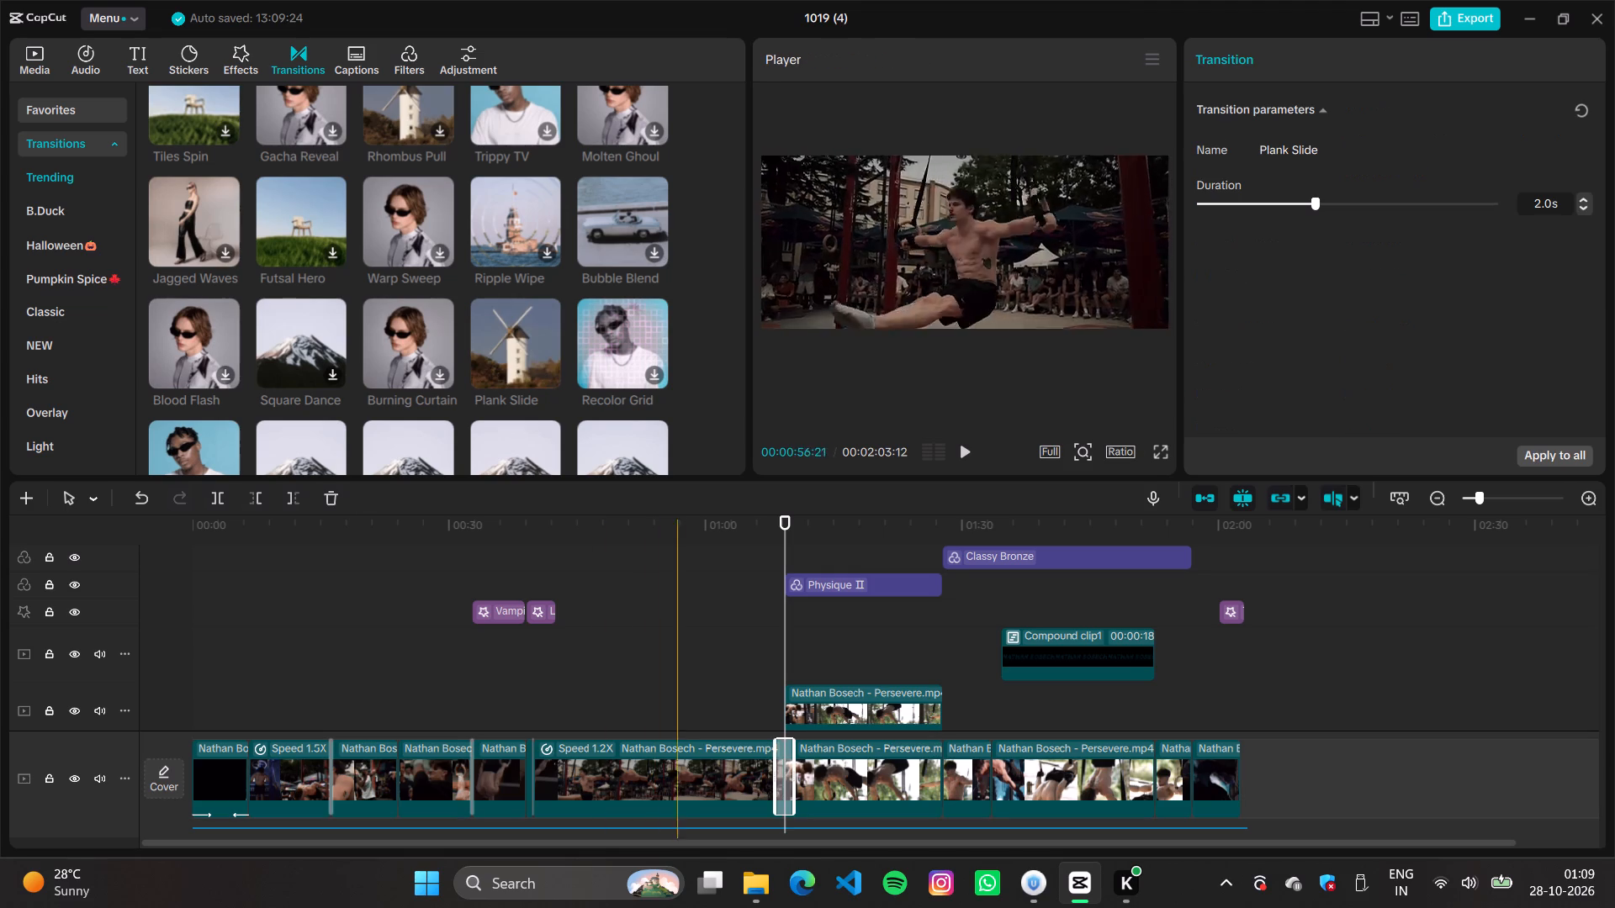
Step back to about 00:01:08:03 and play through the Plank Slide transition to check how it looks.
key(space)
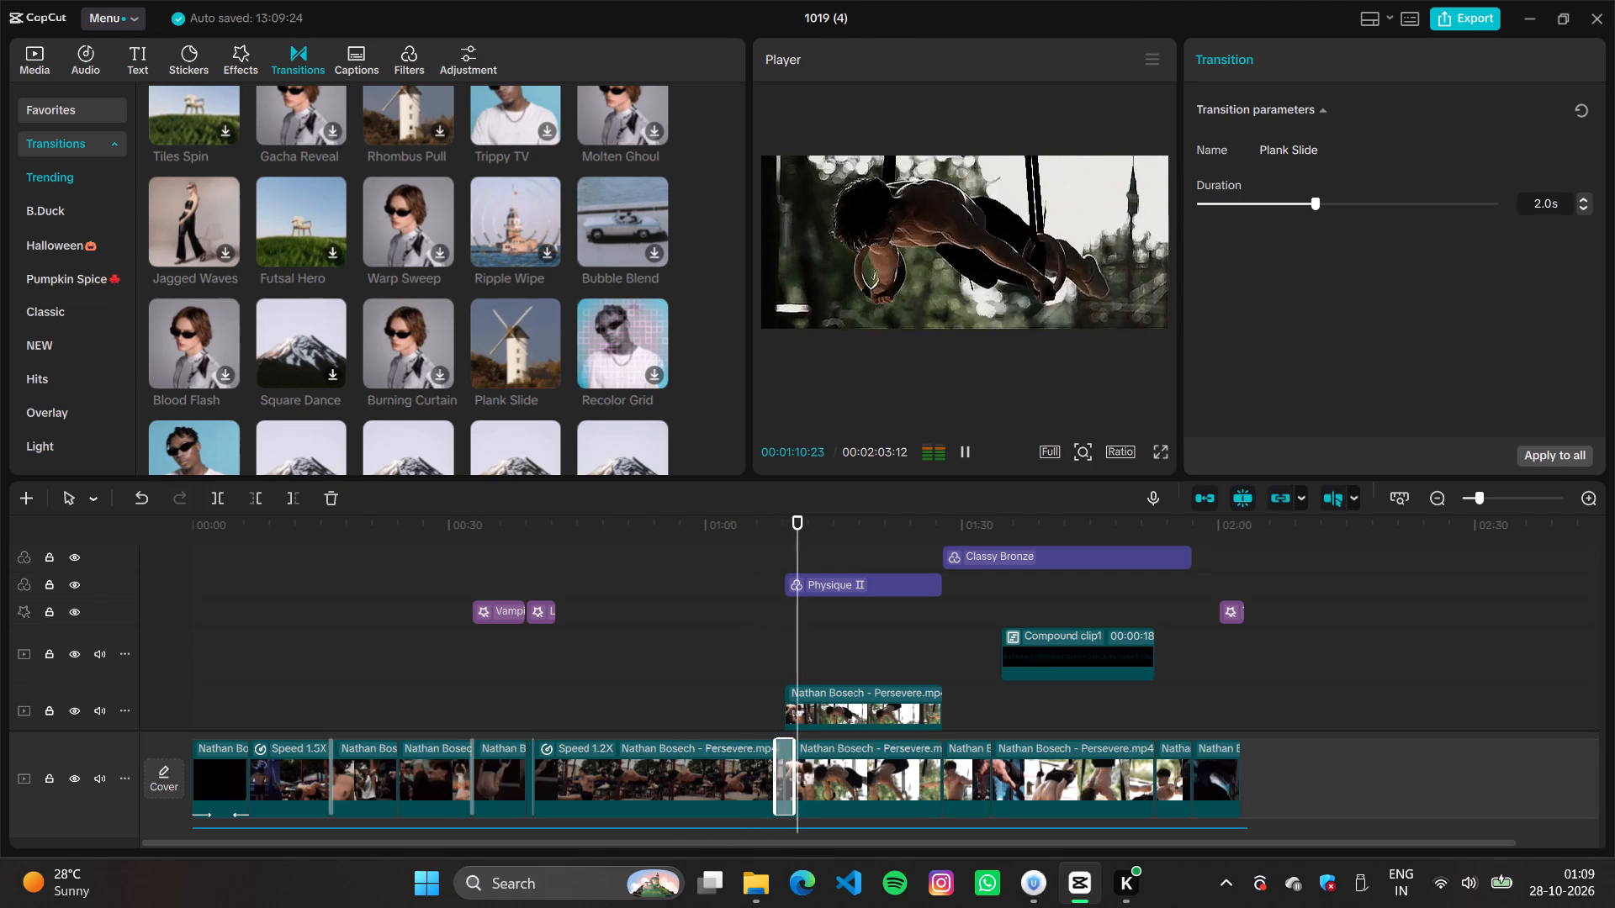
key(Left)
key(Left)
key(Left)
key(Left)
key(Left)
key(Left)
key(Left)
key(Left)
key(Left)
key(Left)
key(Left)
key(Left)
key(Left)
key(Left)
key(Left)
key(Left)
key(Left)
key(Left)
key(Left)
key(Left)
key(Left)
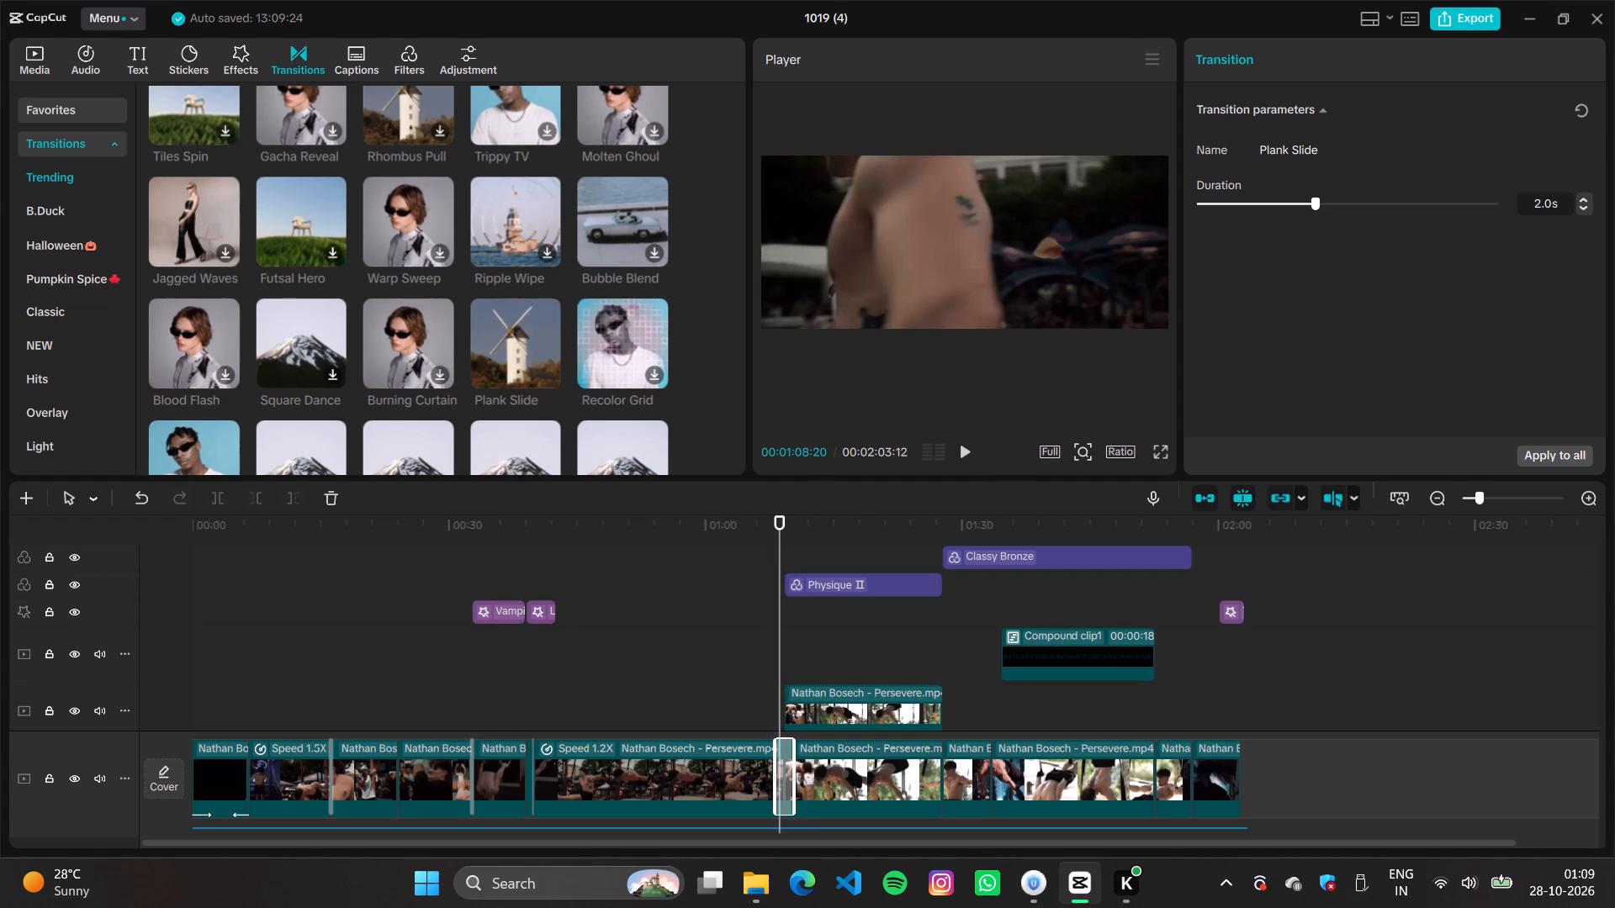
key(Left)
key(Left)
key(Left)
key(Left)
key(Left)
key(Left)
key(Left)
key(Left)
key(Left)
key(Left)
key(Left)
key(Left)
key(Left)
key(Left)
key(Left)
key(Left)
key(Left)
key(Left)
key(Left)
key(Left)
key(Left)
key(Left)
key(Left)
key(Left)
key(Left)
key(Left)
key(Left)
key(Left)
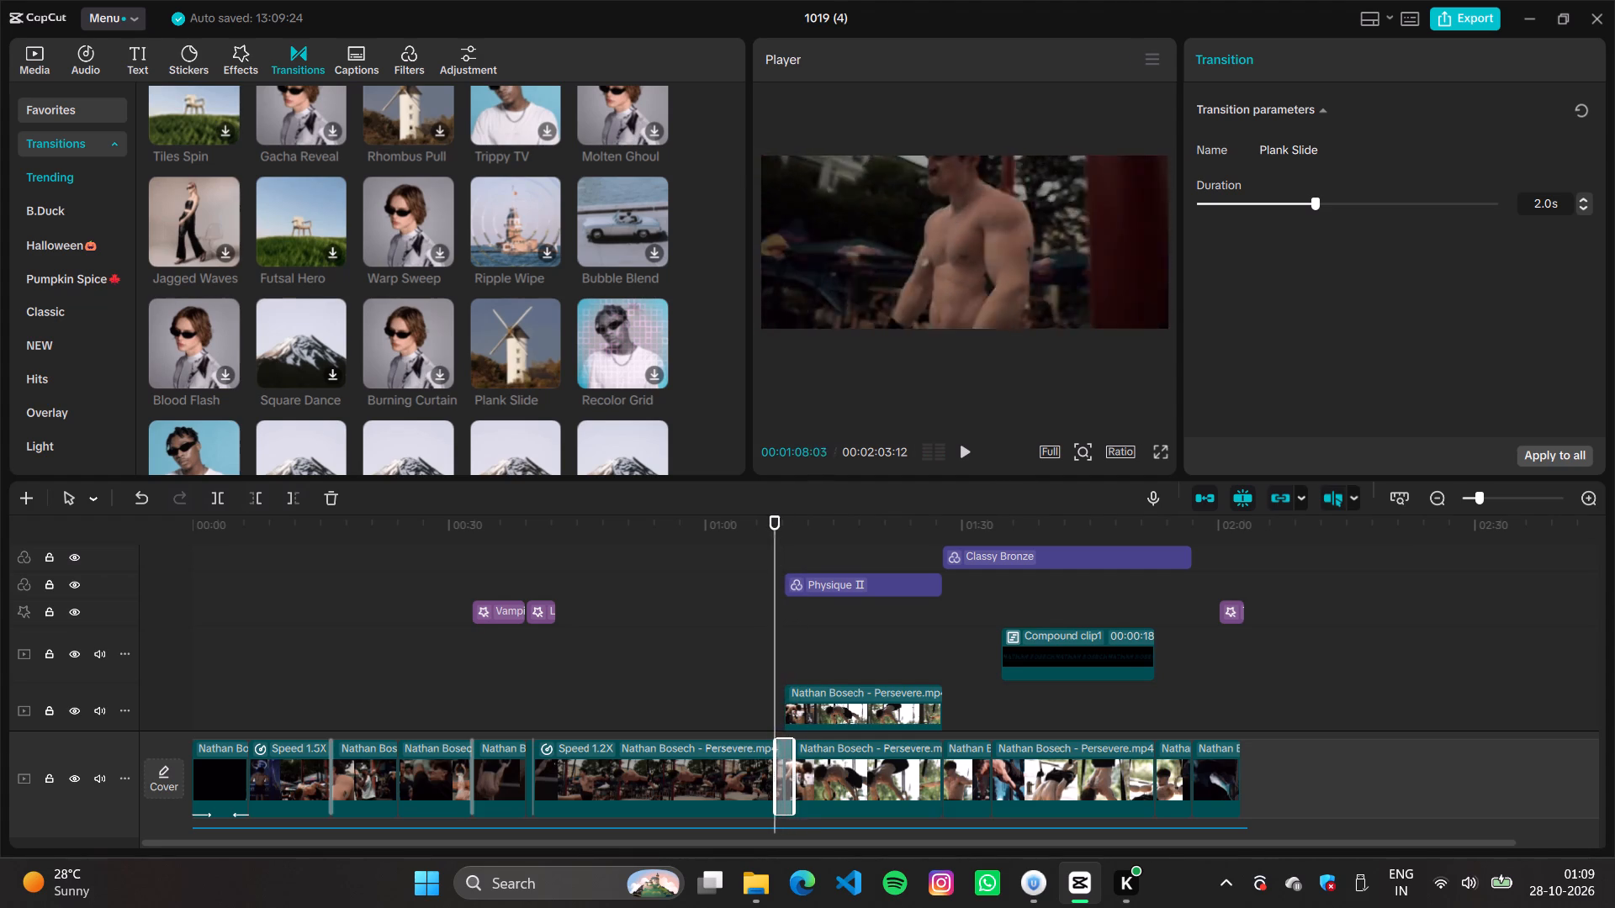
key(space)
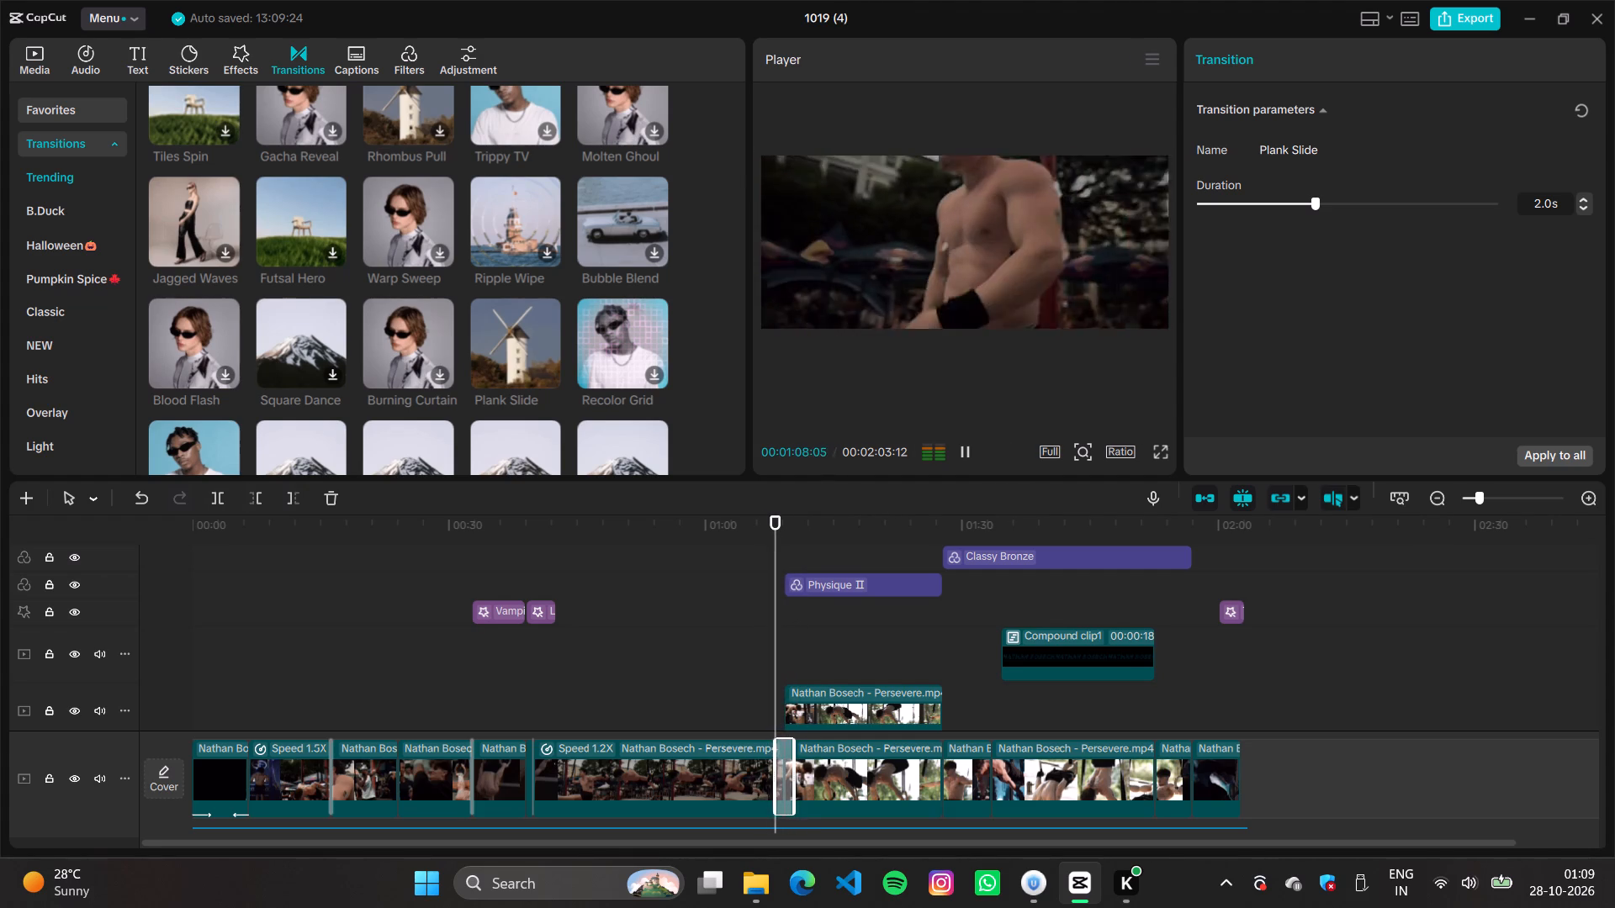
key(space)
key(space)
key(space)
key(space)
key(space)
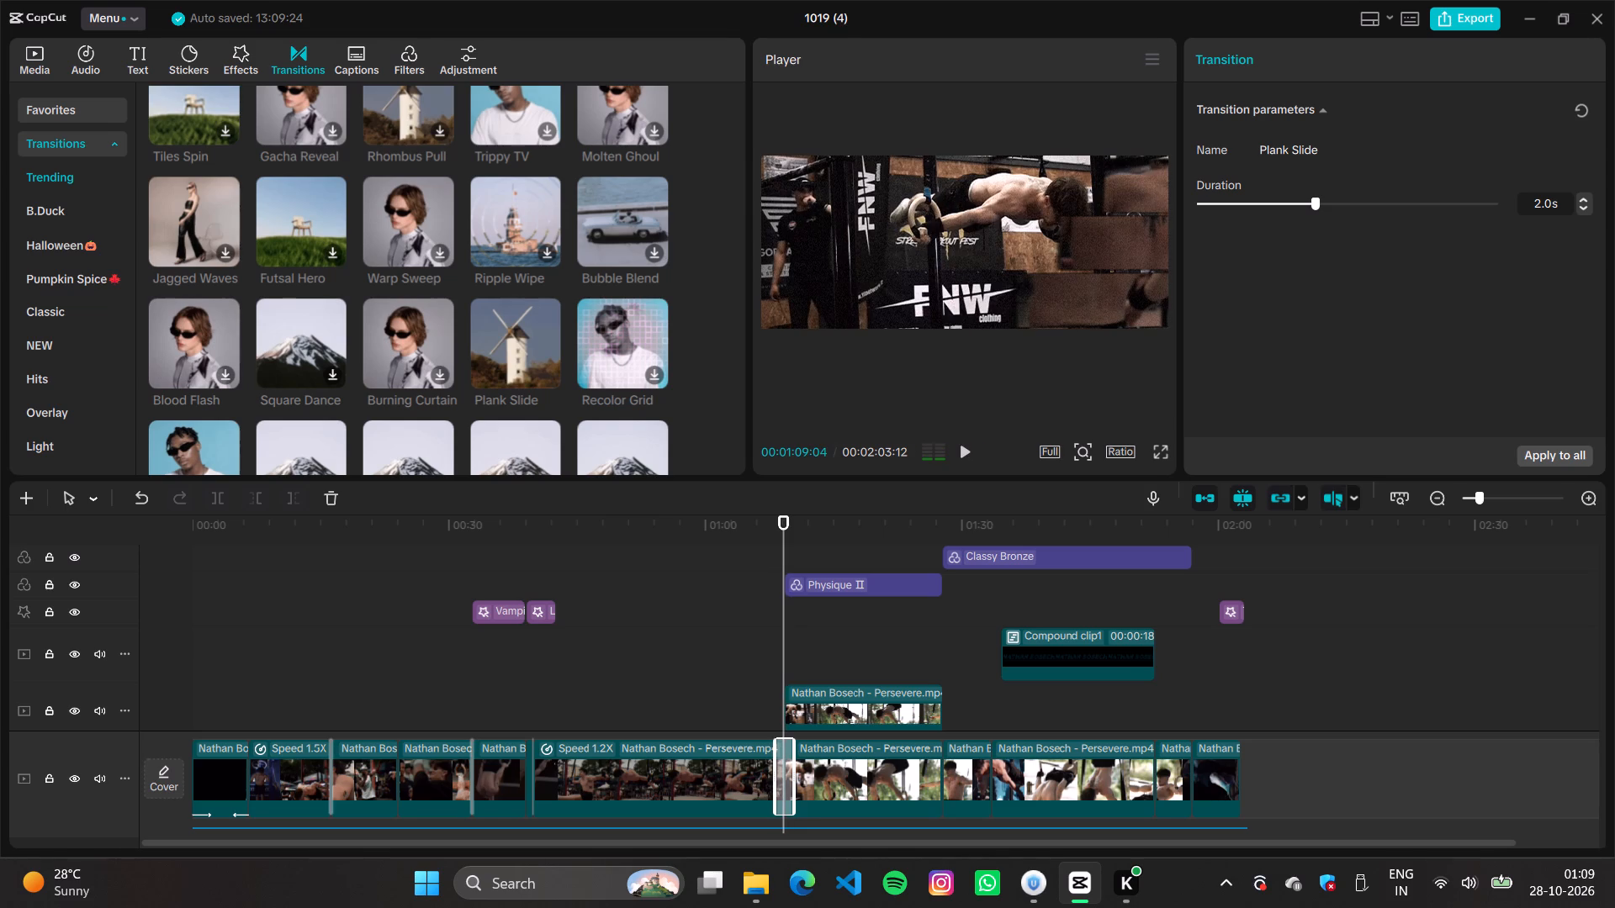
key(space)
key(space)
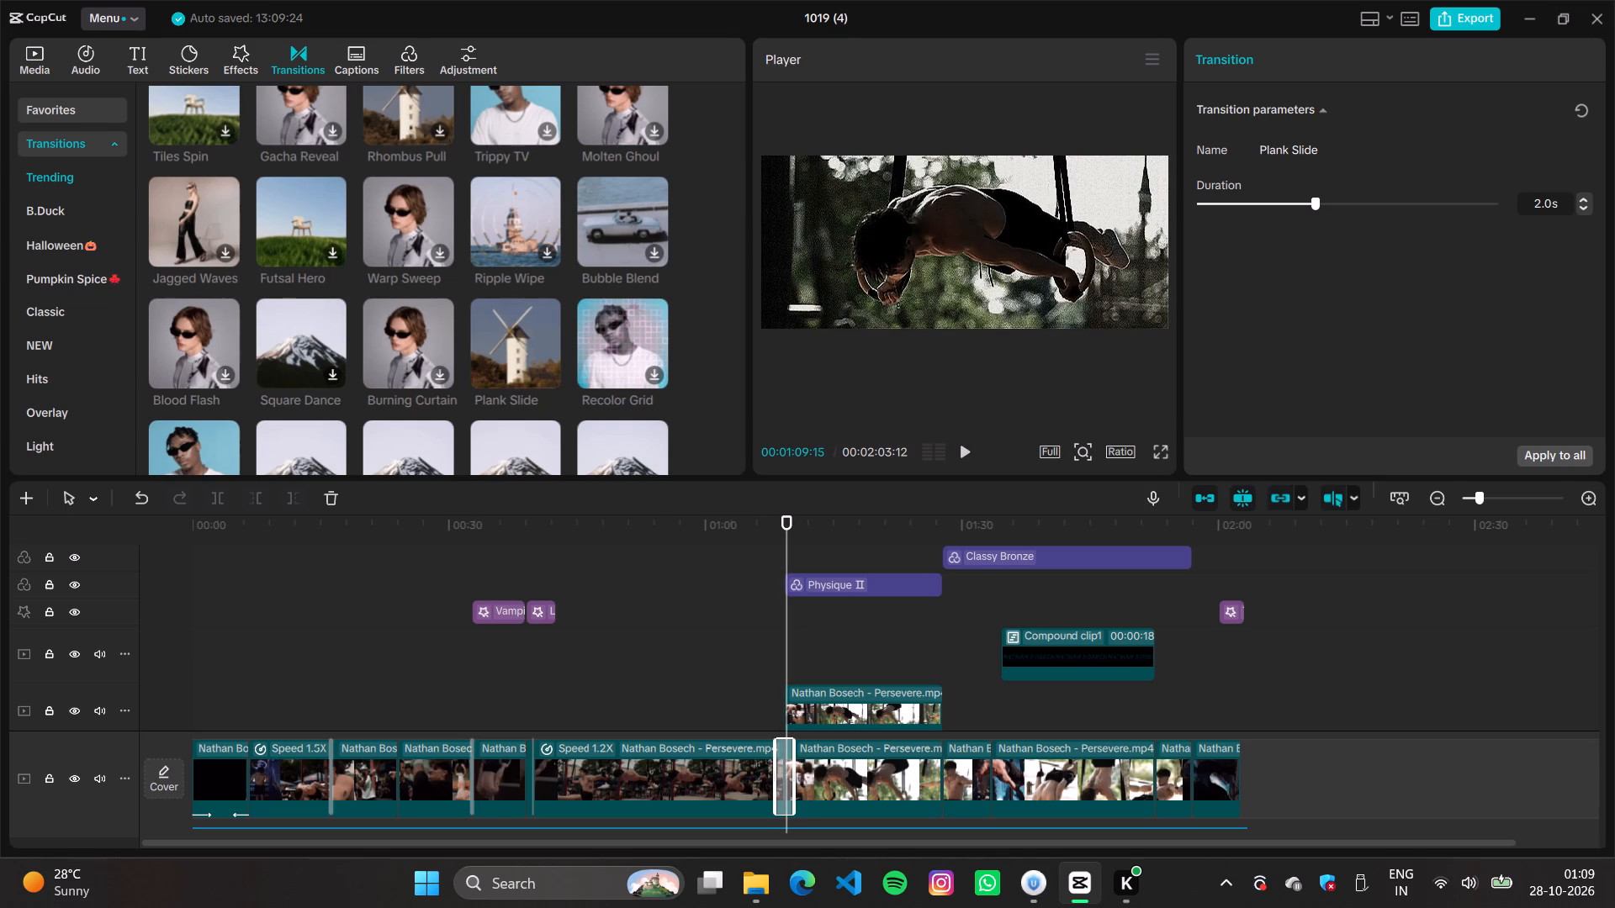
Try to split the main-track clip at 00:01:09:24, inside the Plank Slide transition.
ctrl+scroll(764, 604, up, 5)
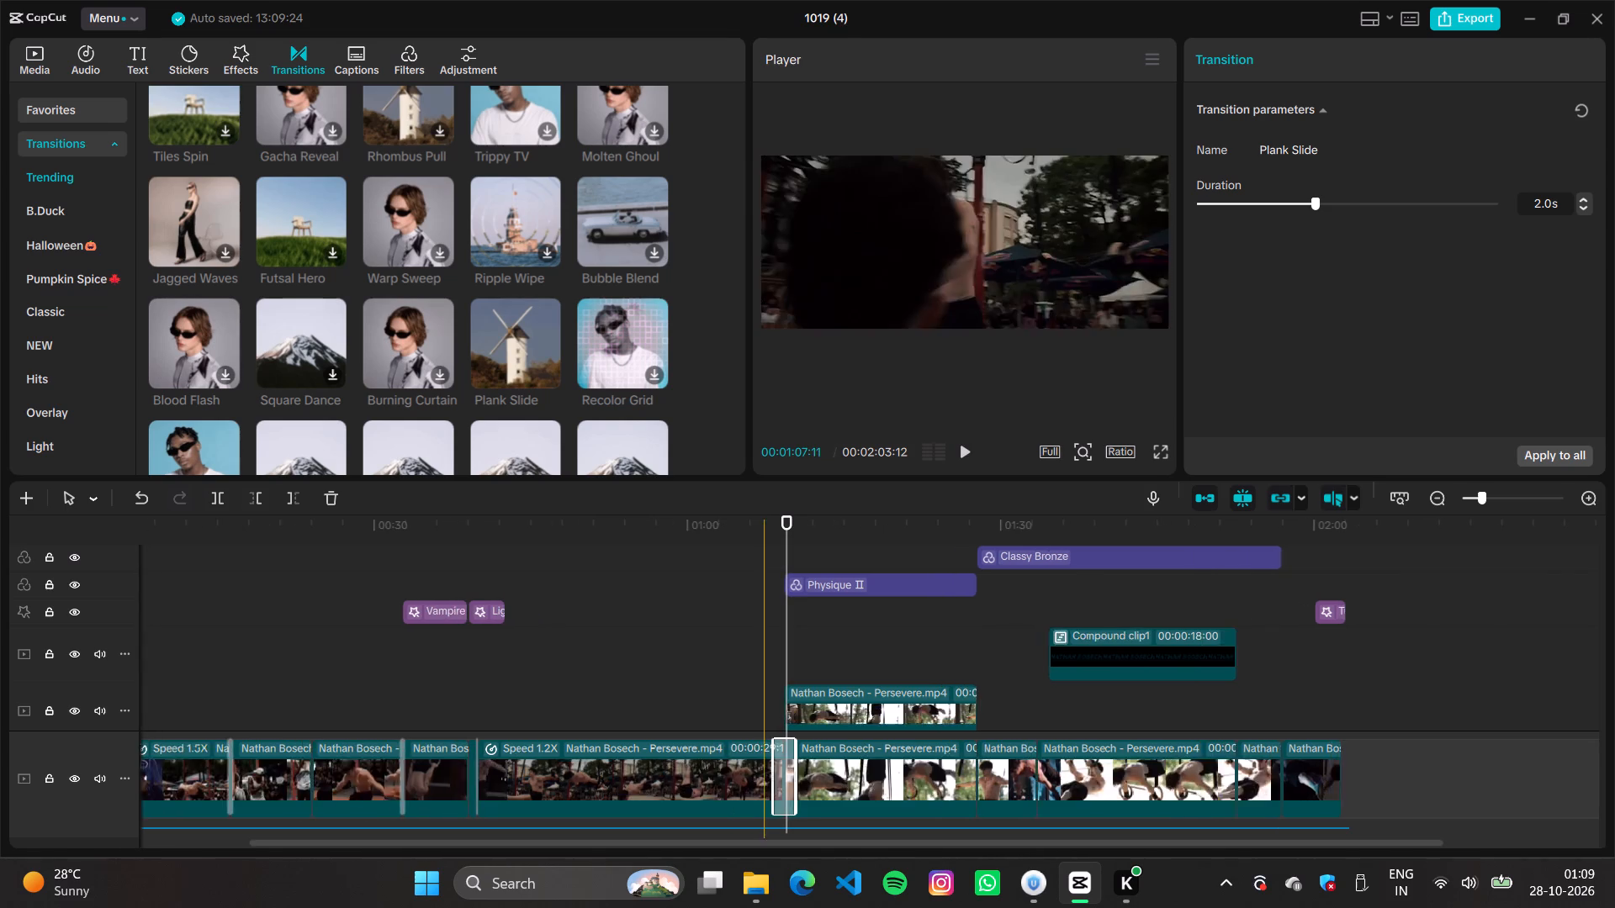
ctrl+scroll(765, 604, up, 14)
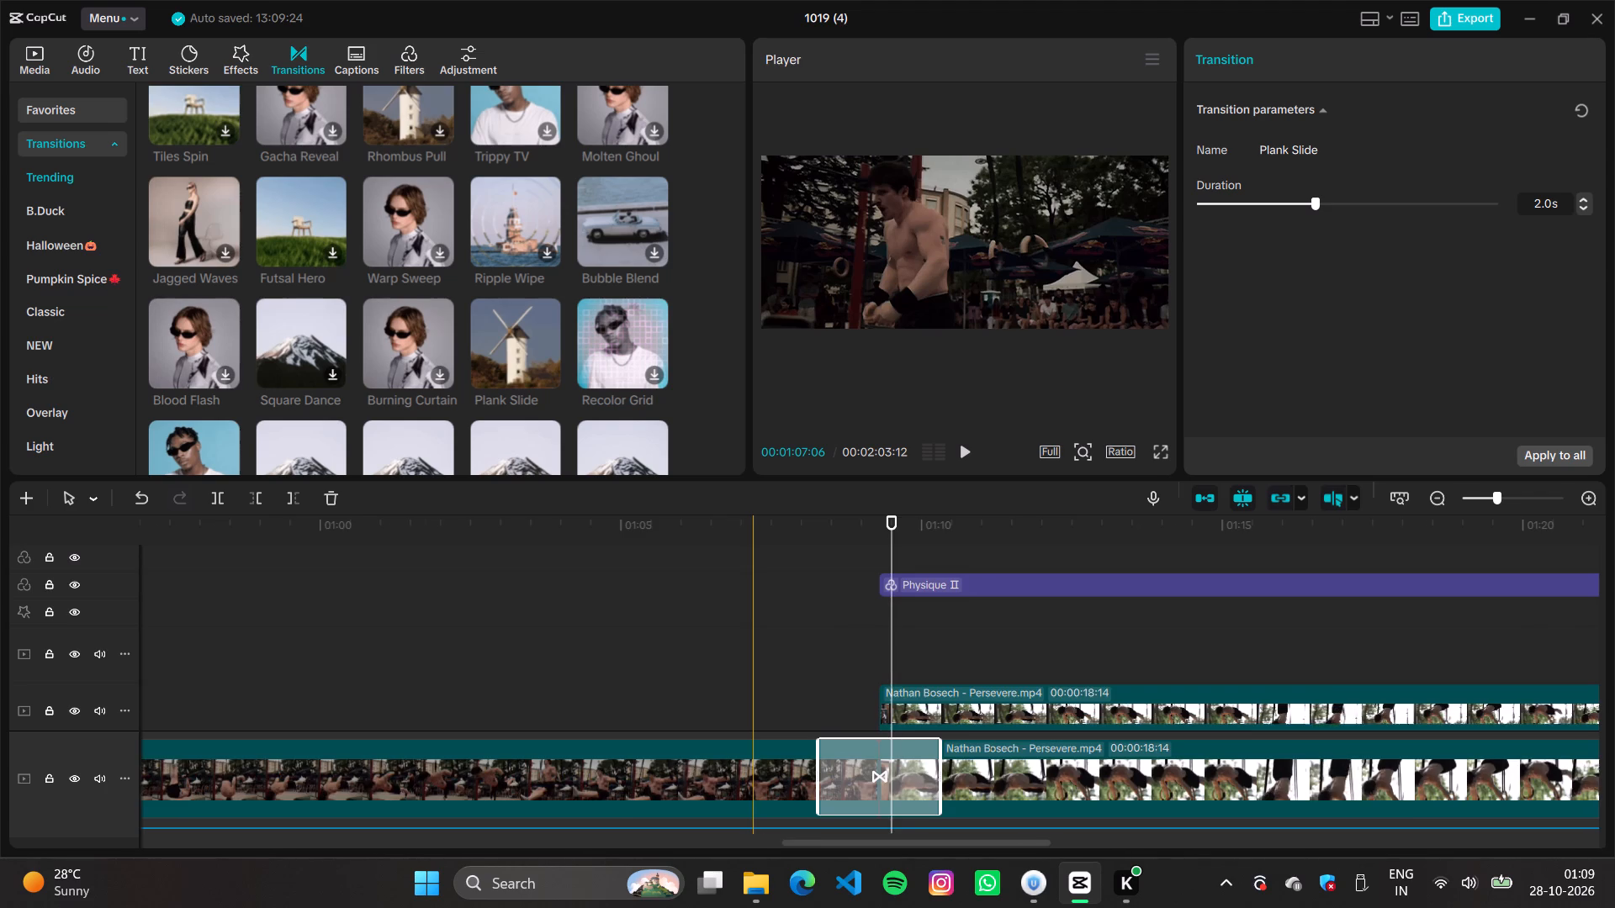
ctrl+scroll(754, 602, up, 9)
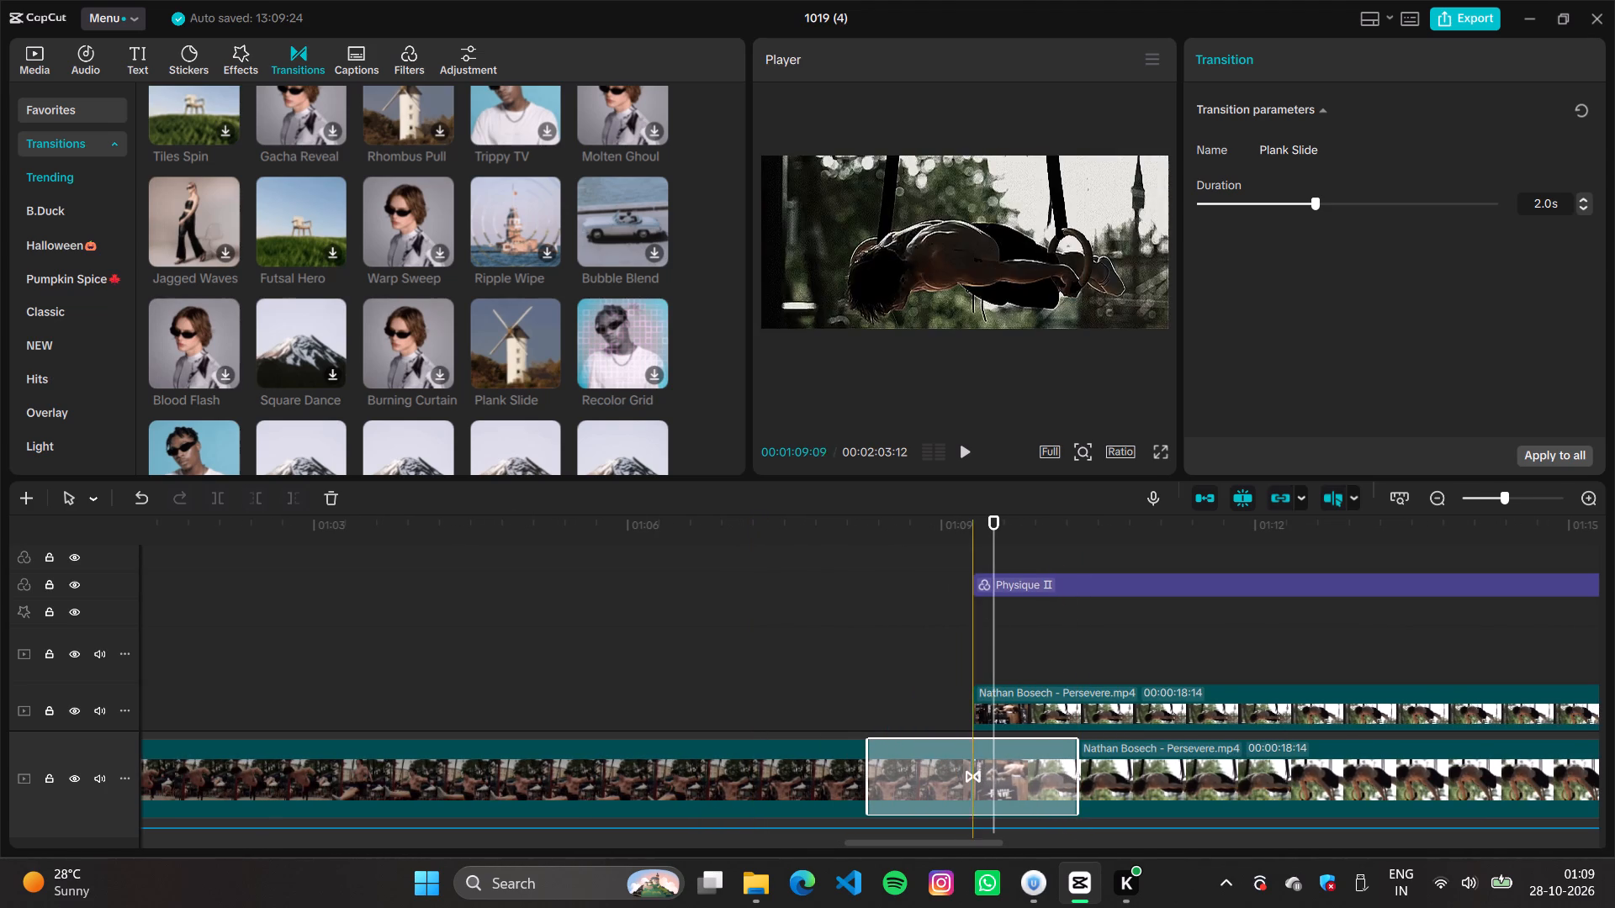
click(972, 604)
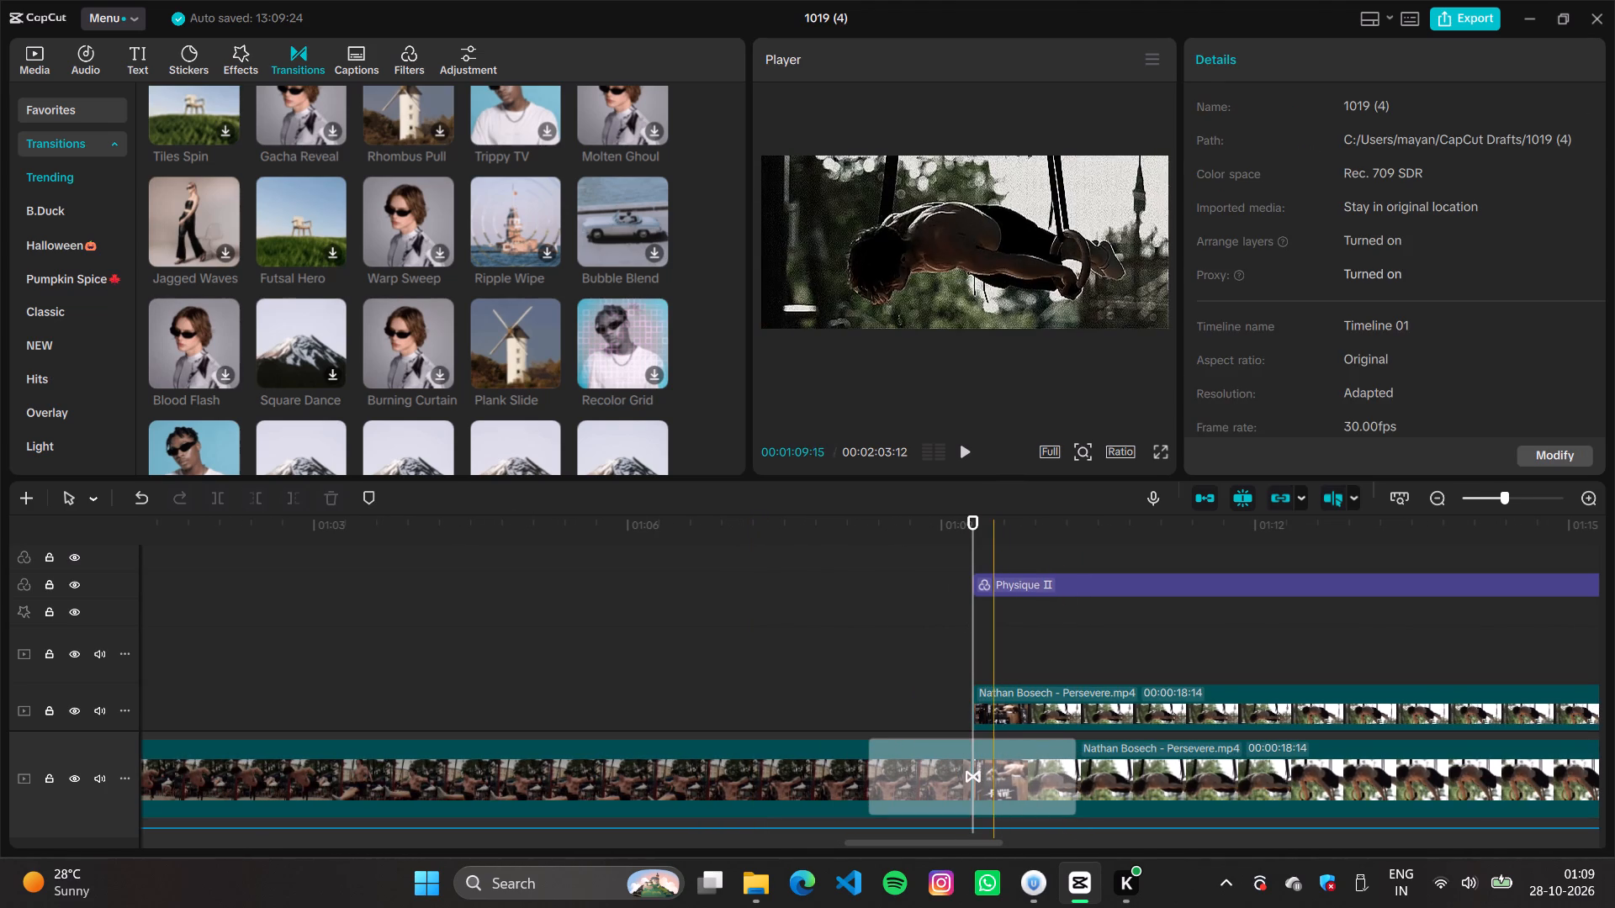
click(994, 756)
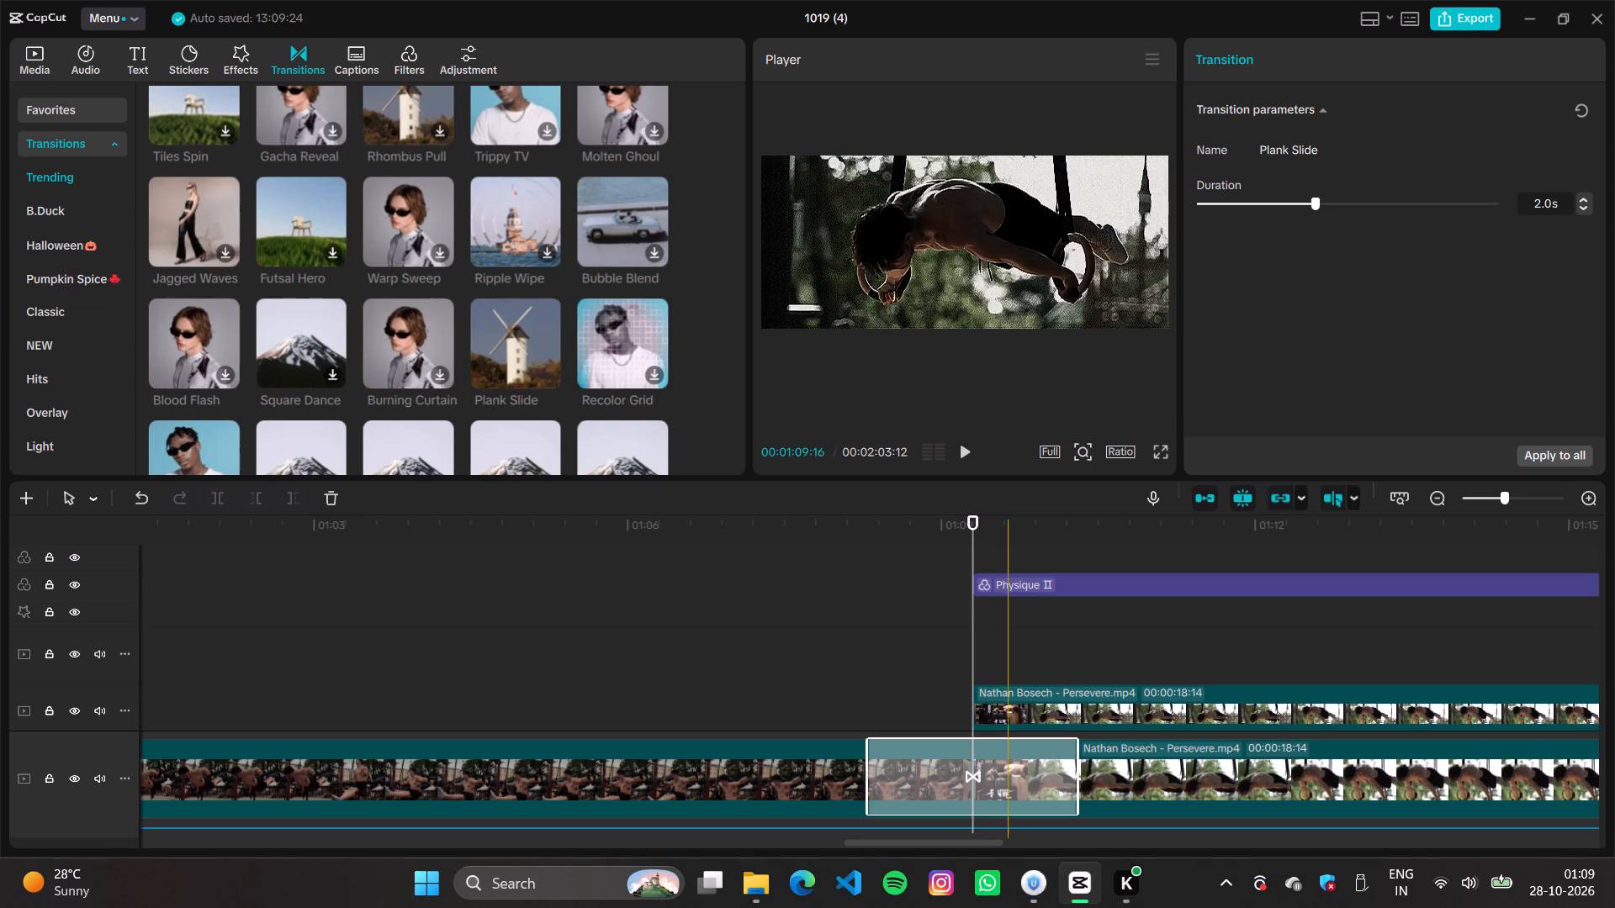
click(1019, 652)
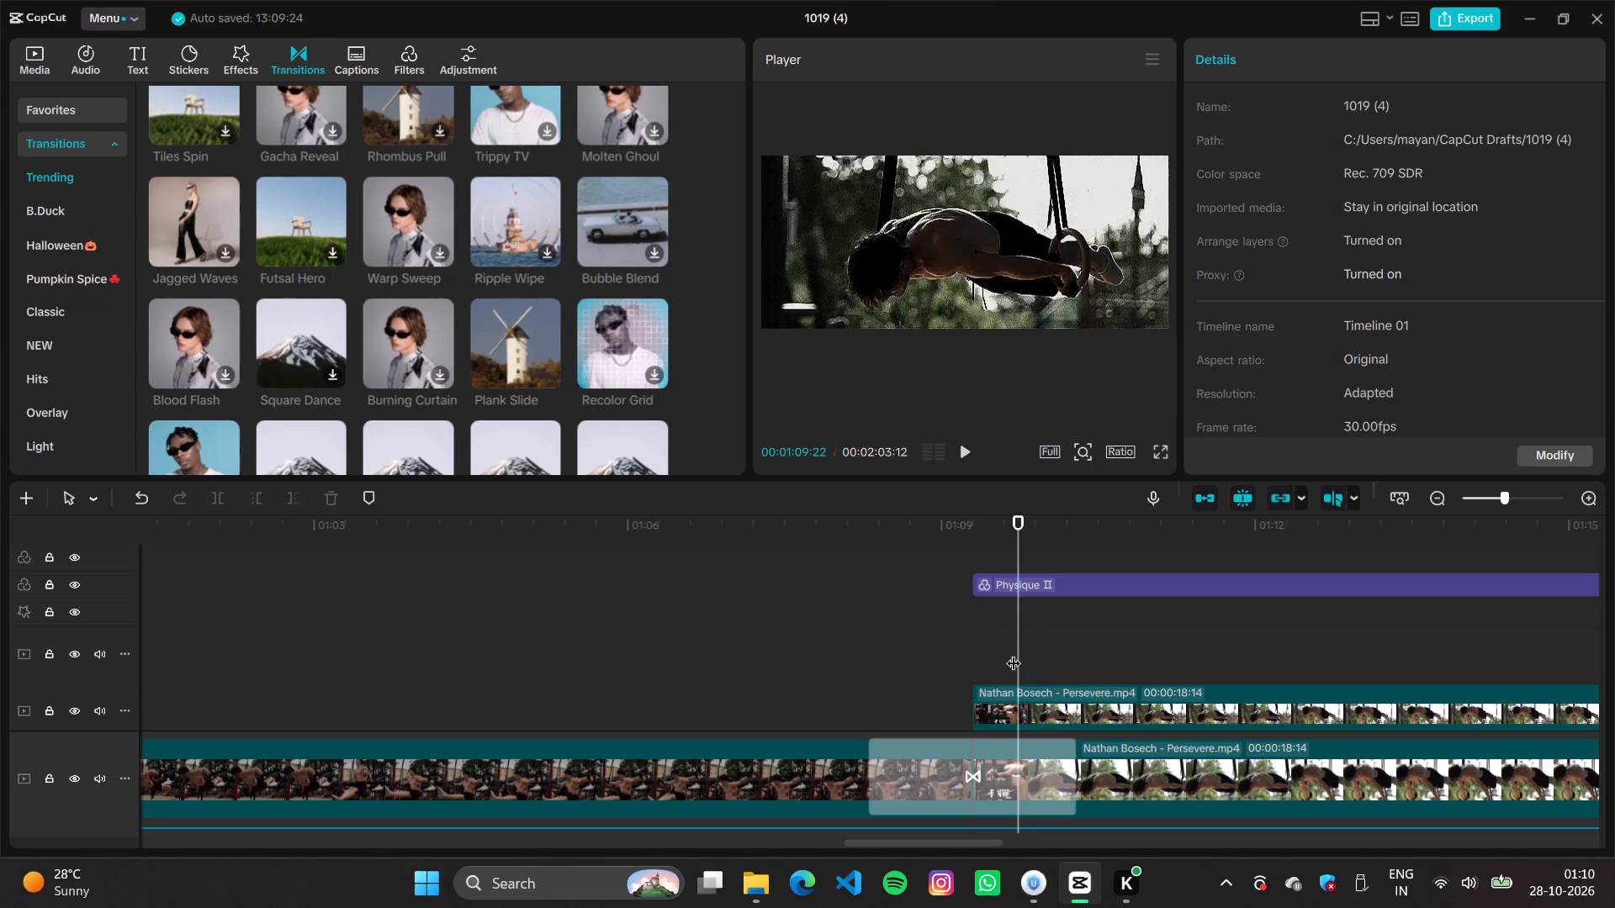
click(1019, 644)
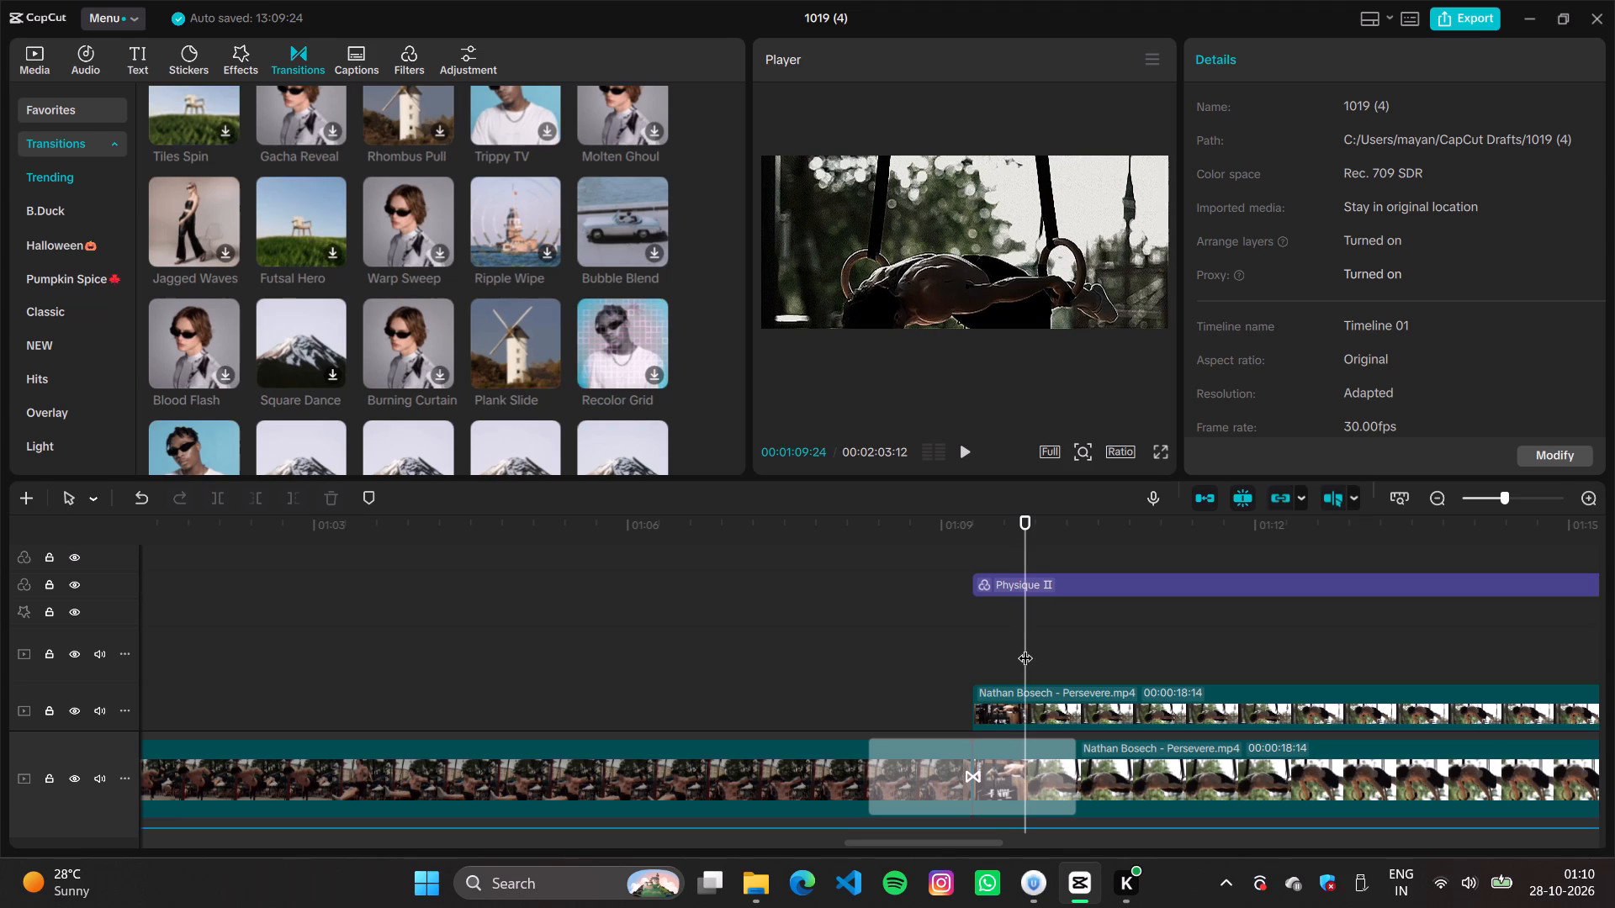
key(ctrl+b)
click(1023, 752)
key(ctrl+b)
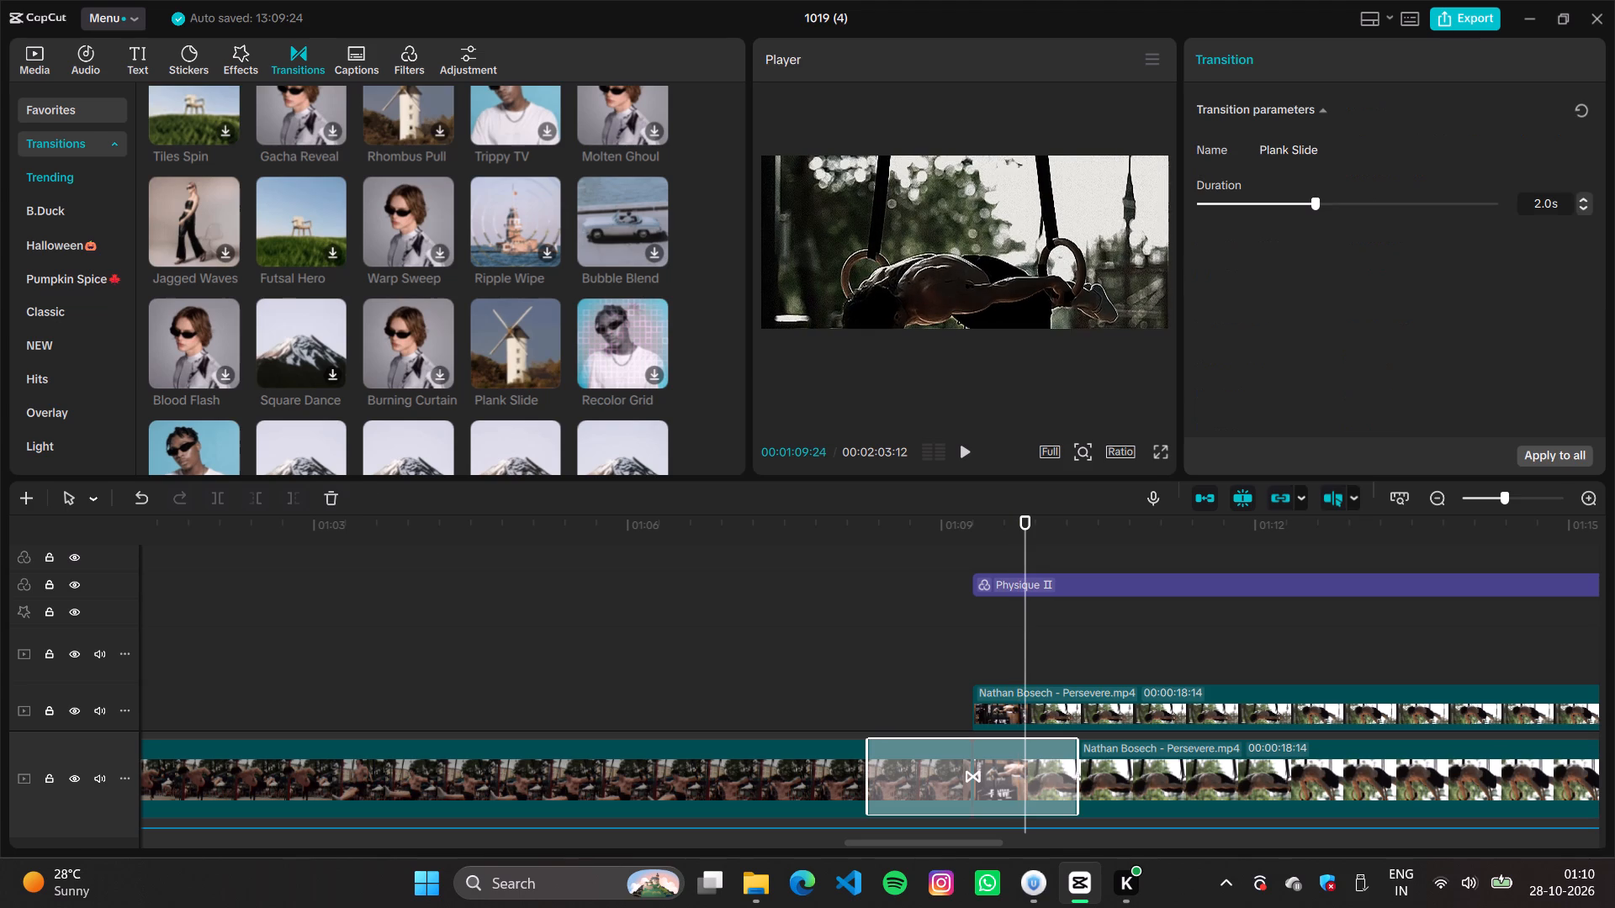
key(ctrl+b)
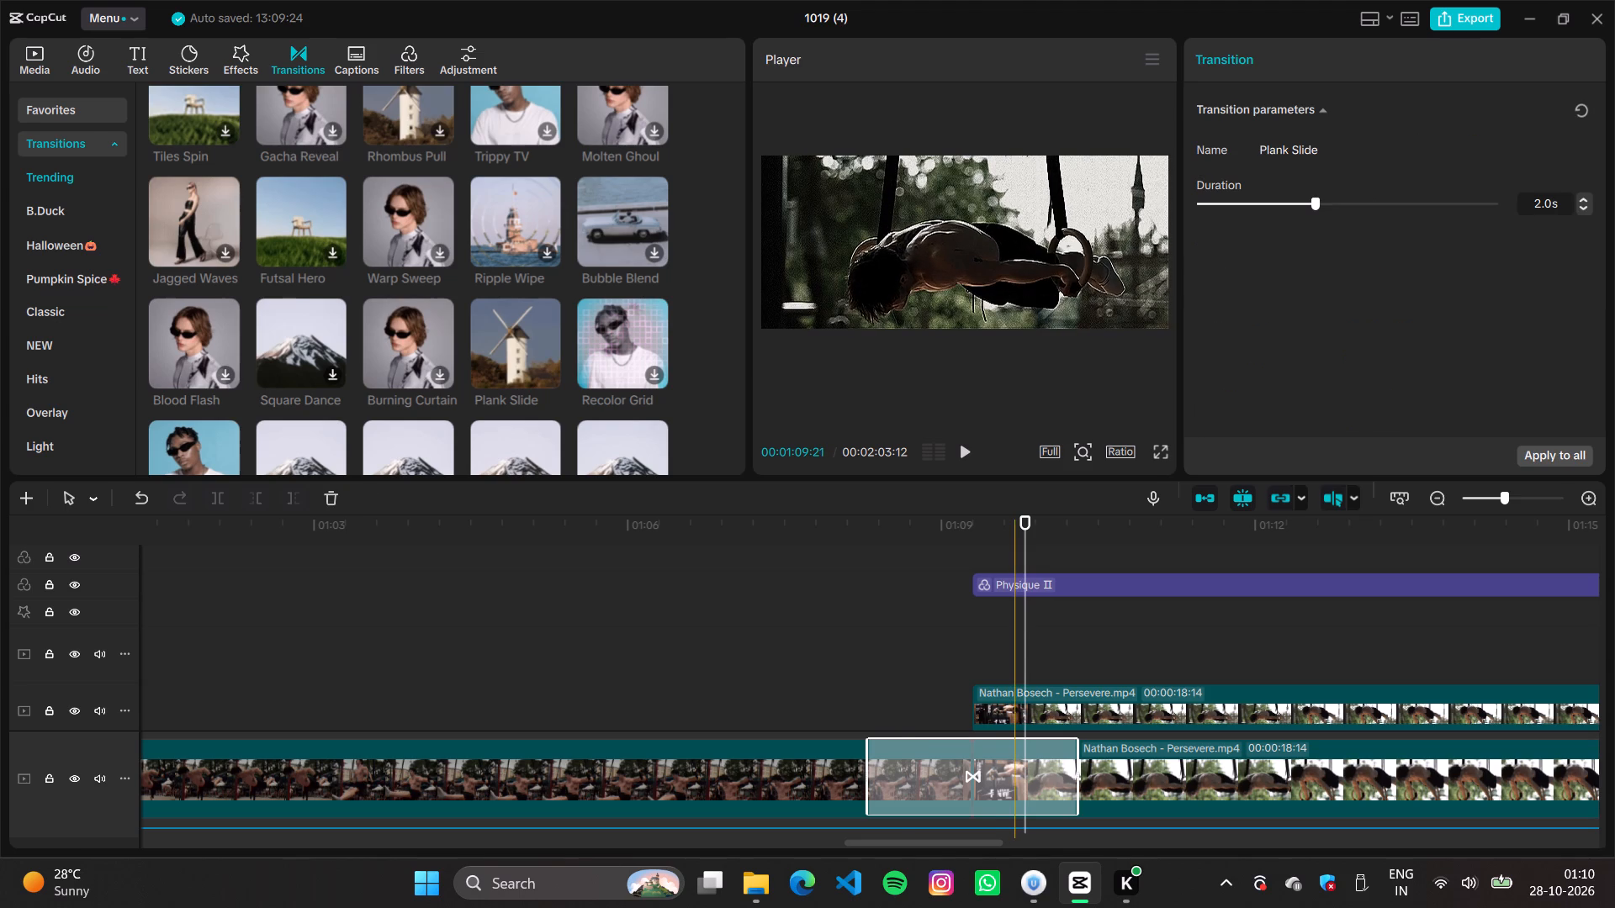
Replay the Plank Slide transition from just before 00:01:09 to check it against the stacked clip's start.
click(928, 573)
key(space)
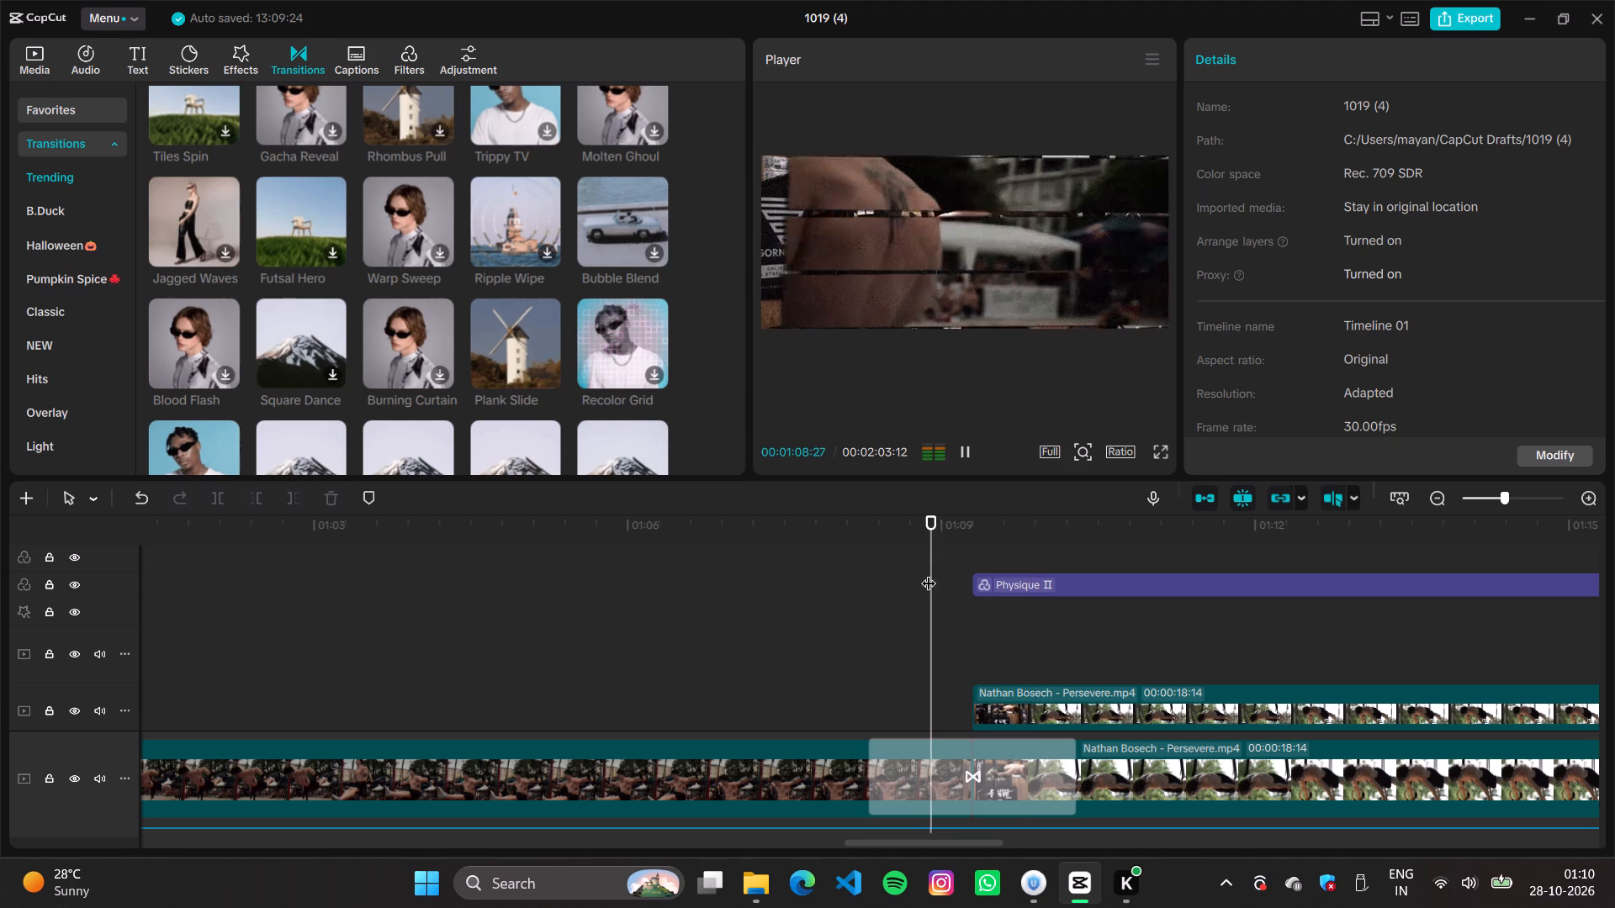
key(space)
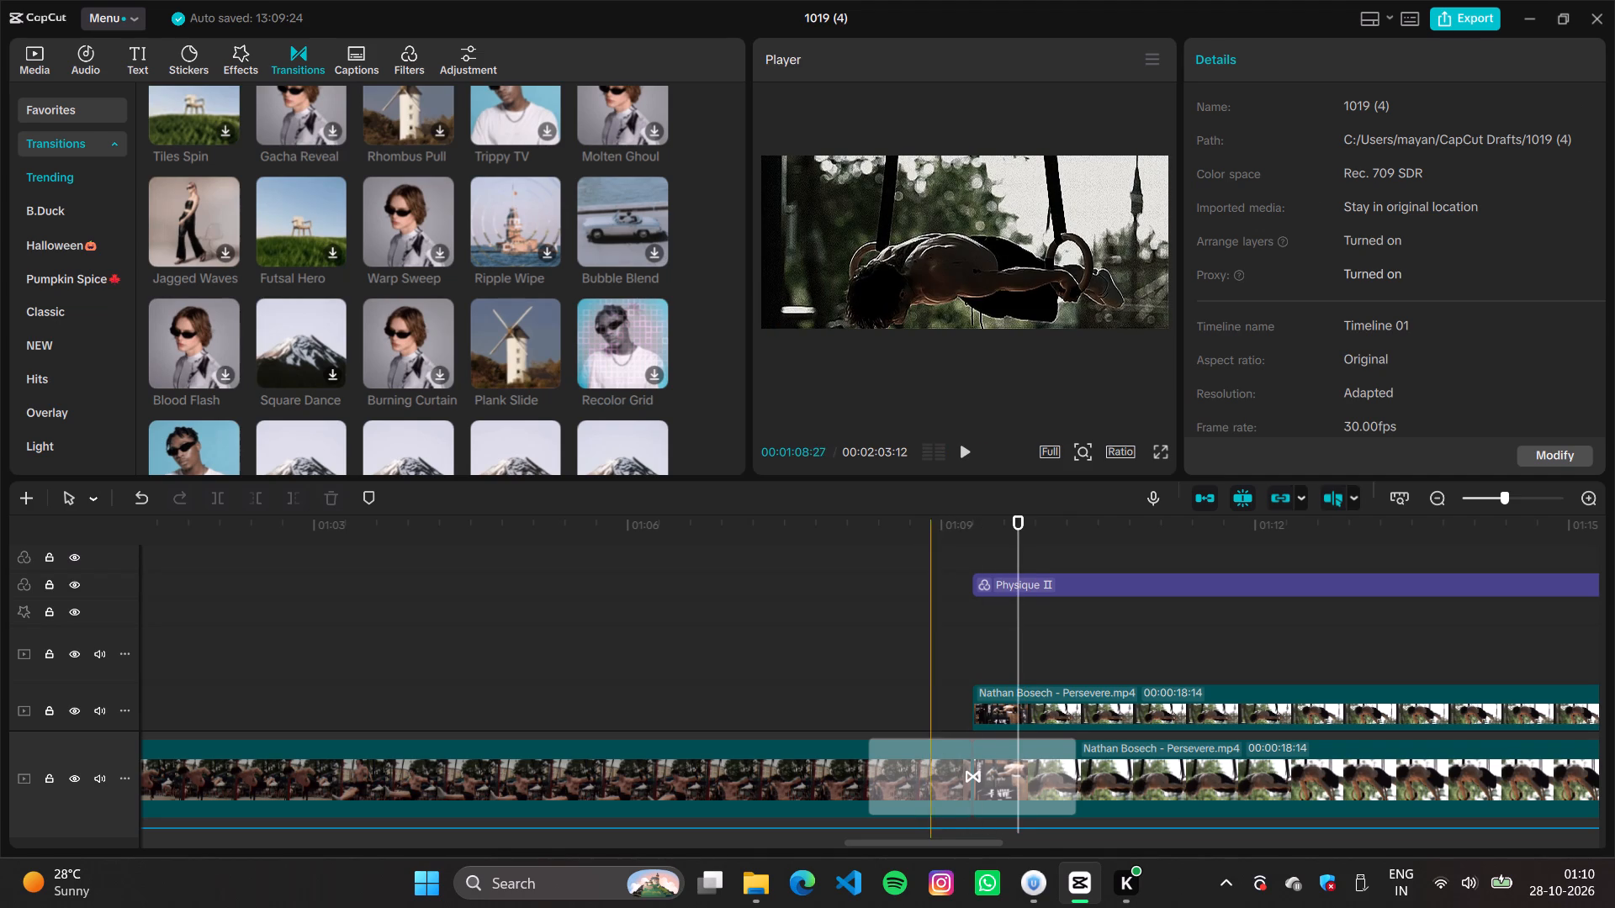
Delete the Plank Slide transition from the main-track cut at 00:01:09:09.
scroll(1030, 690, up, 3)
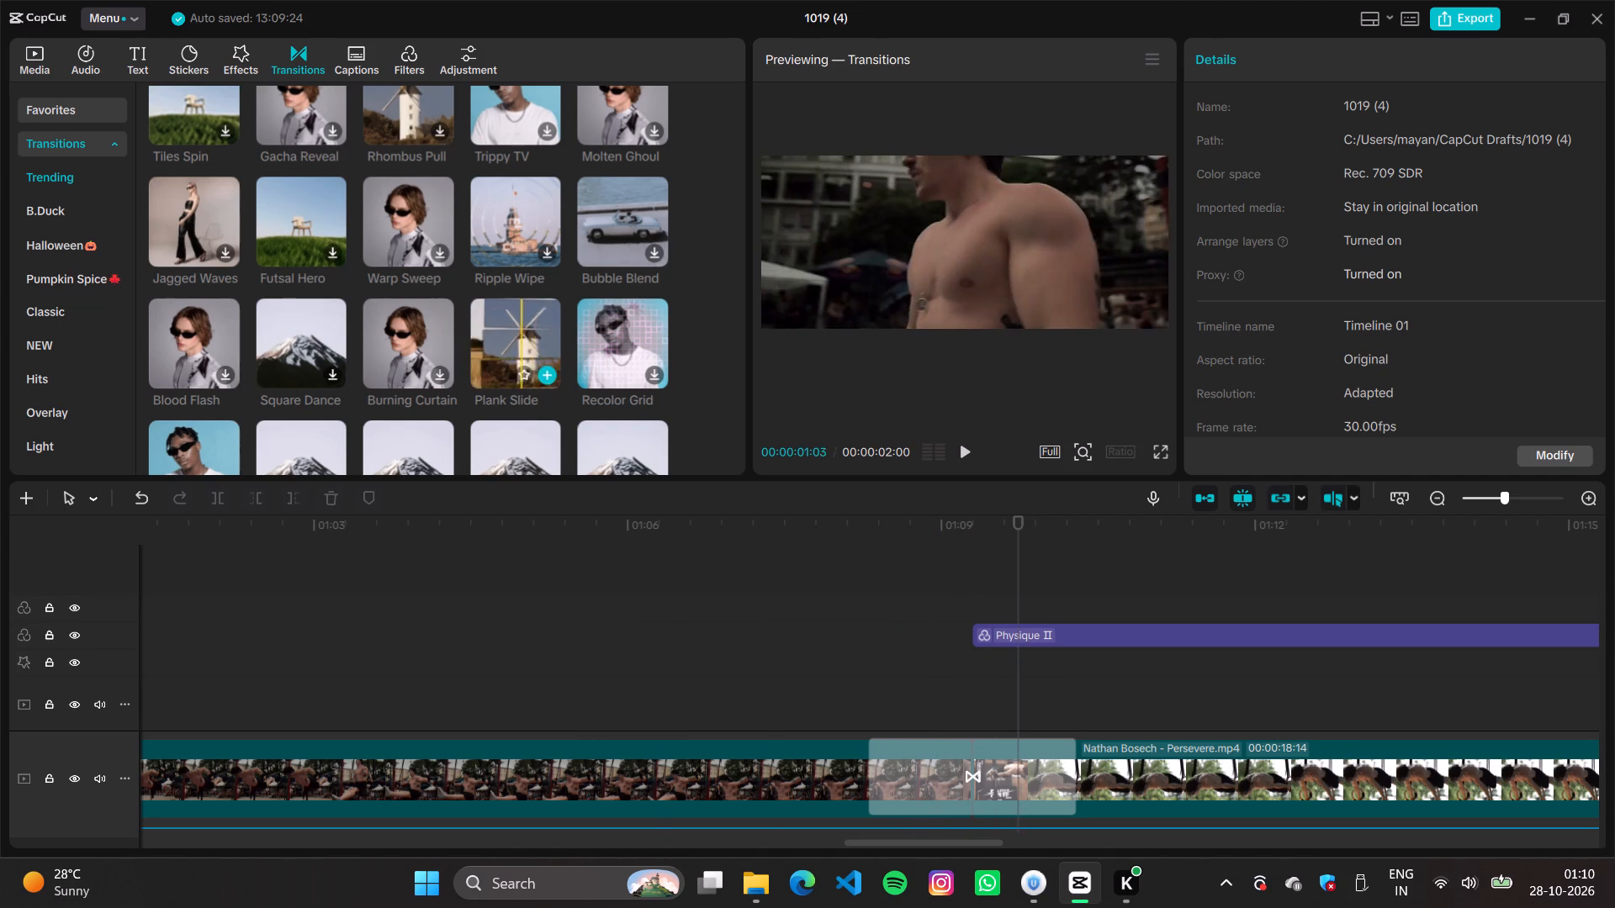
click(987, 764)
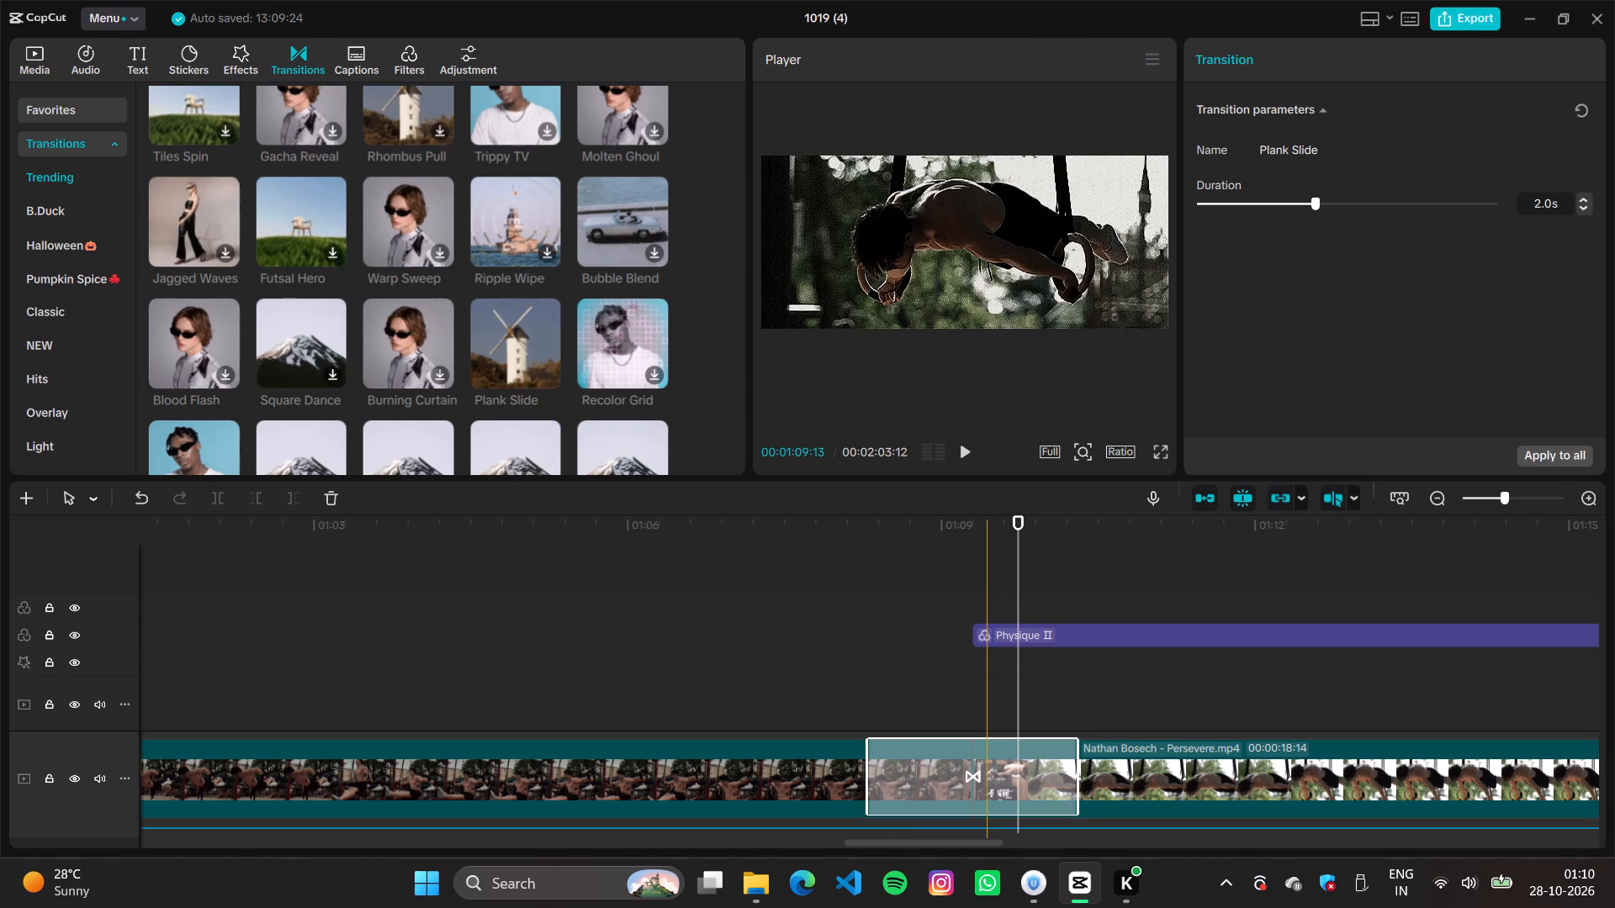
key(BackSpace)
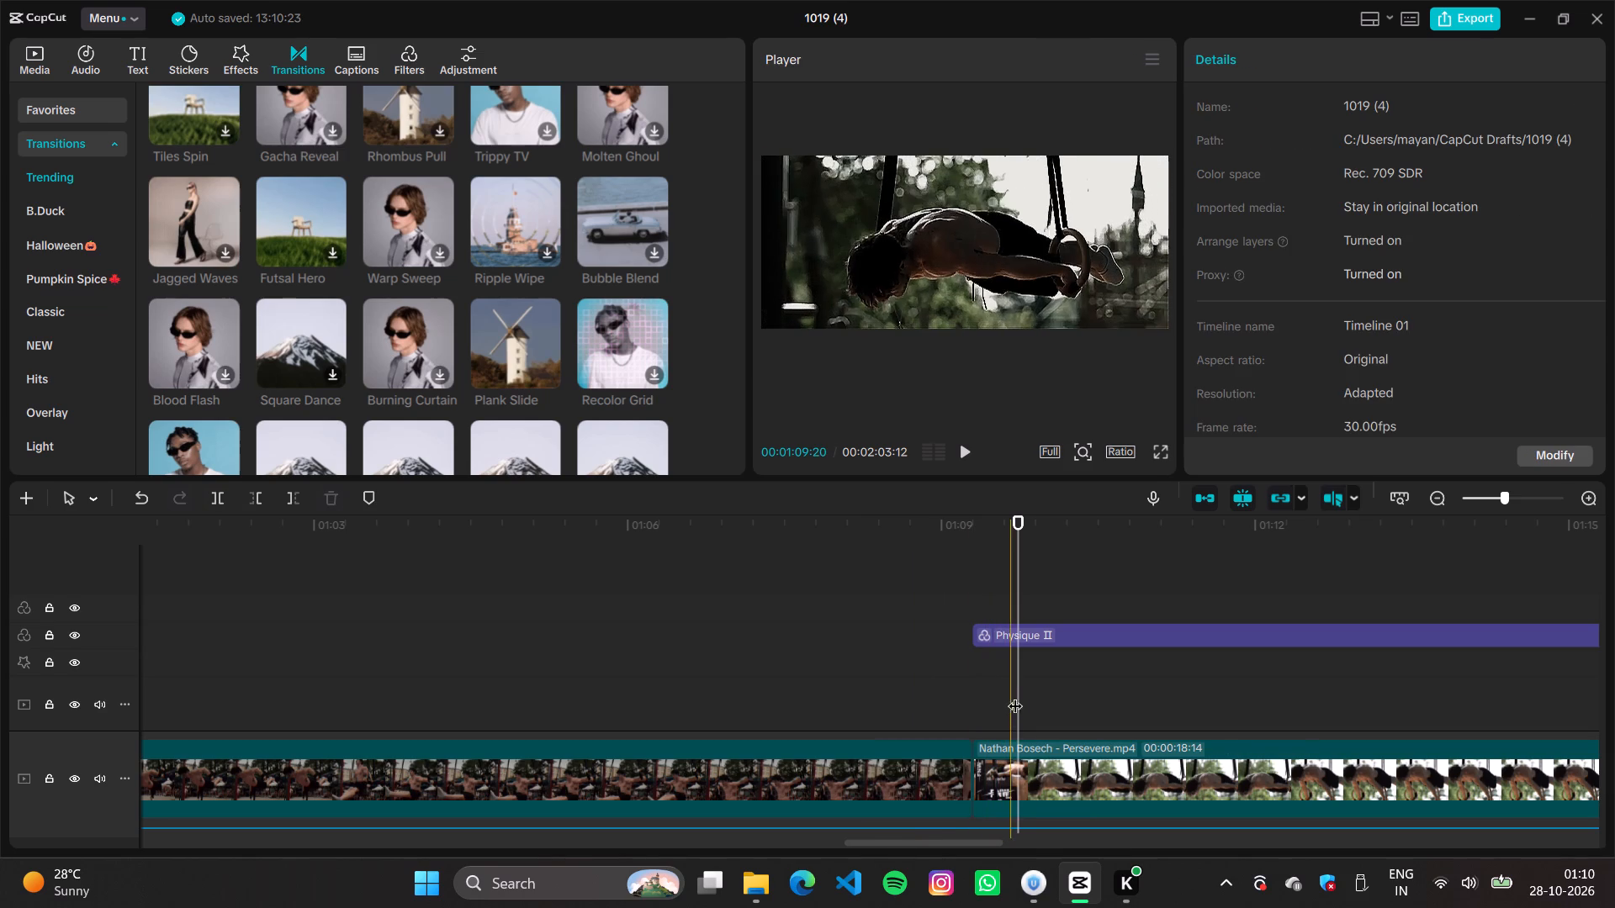
Split the main-track clip below Physique II at 00:01:09:26.
drag(1019, 682, 1033, 687)
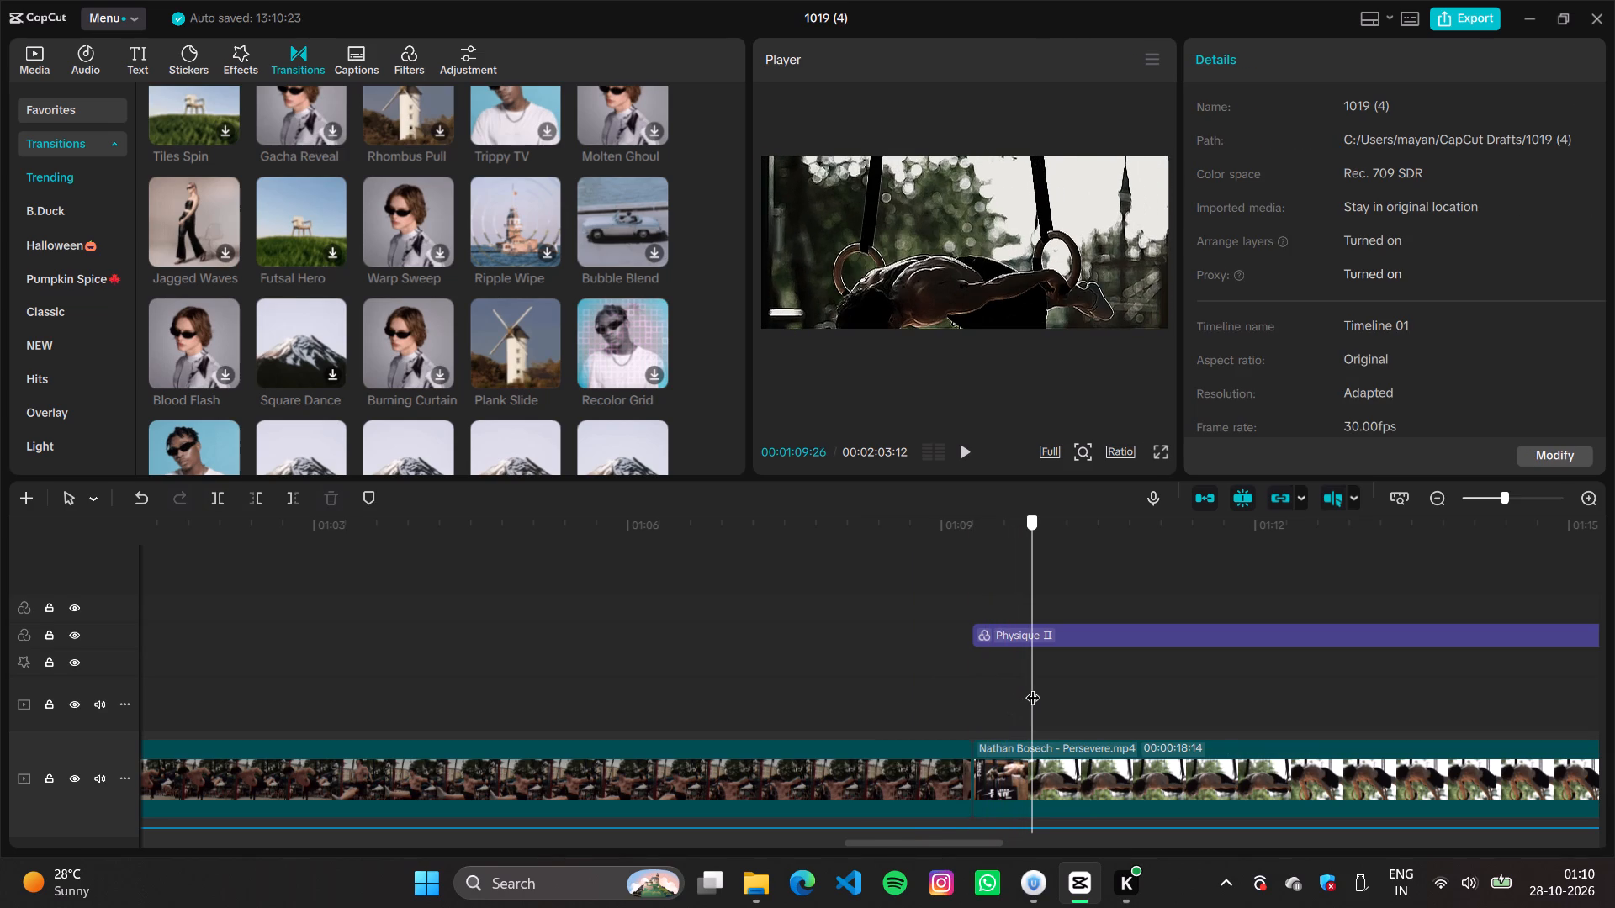
drag(1033, 687, 1034, 687)
ctrl+click(1031, 771)
key(ctrl+b)
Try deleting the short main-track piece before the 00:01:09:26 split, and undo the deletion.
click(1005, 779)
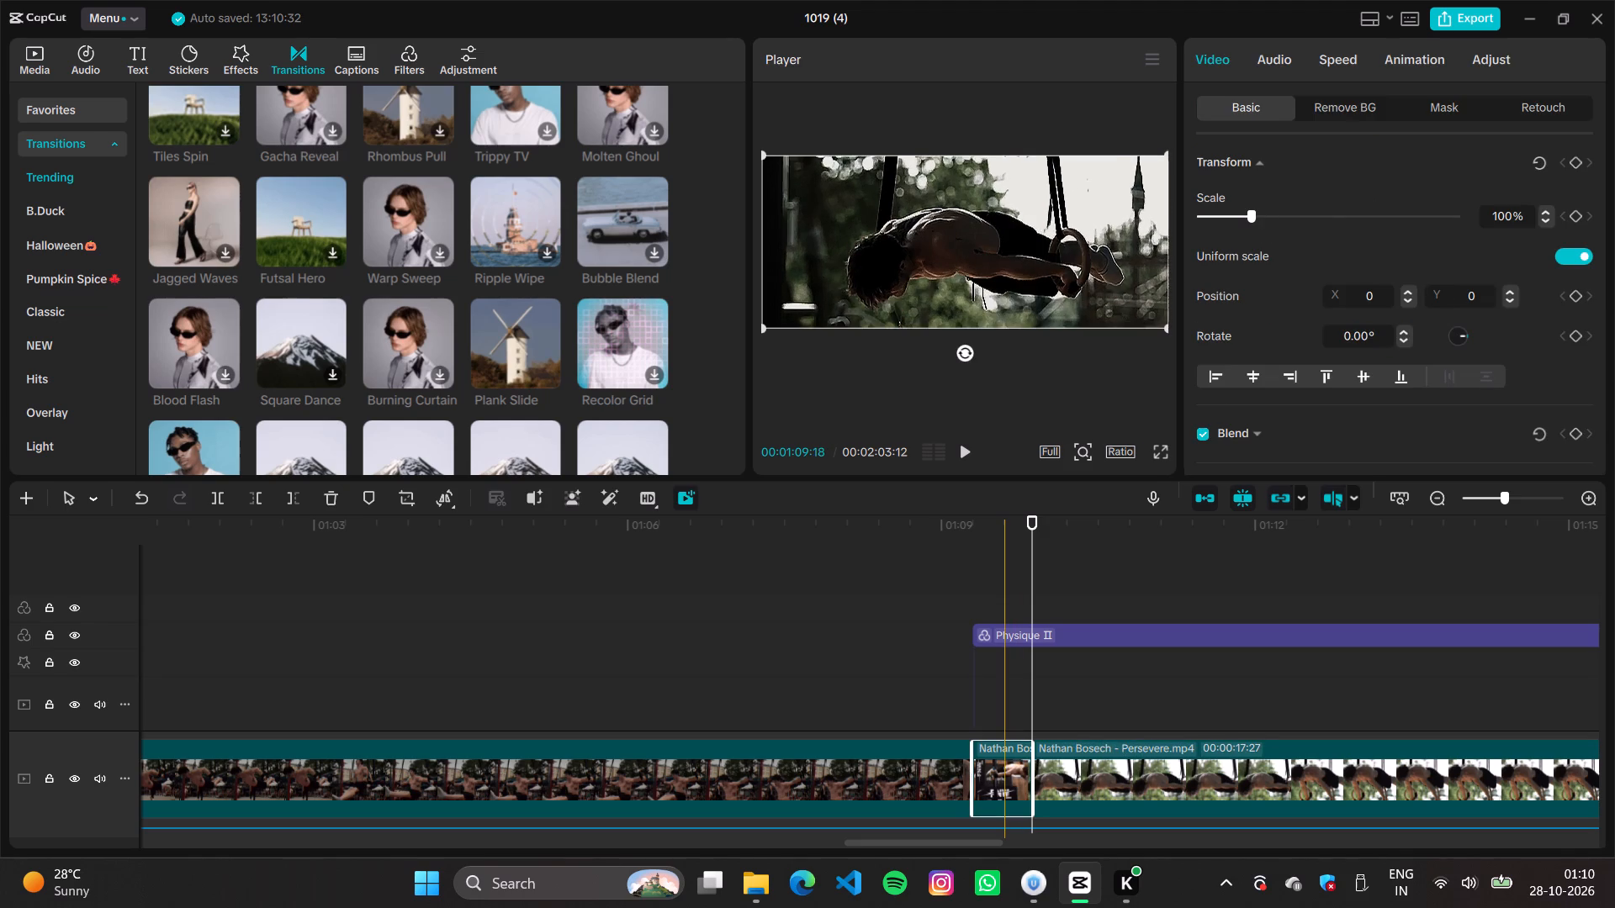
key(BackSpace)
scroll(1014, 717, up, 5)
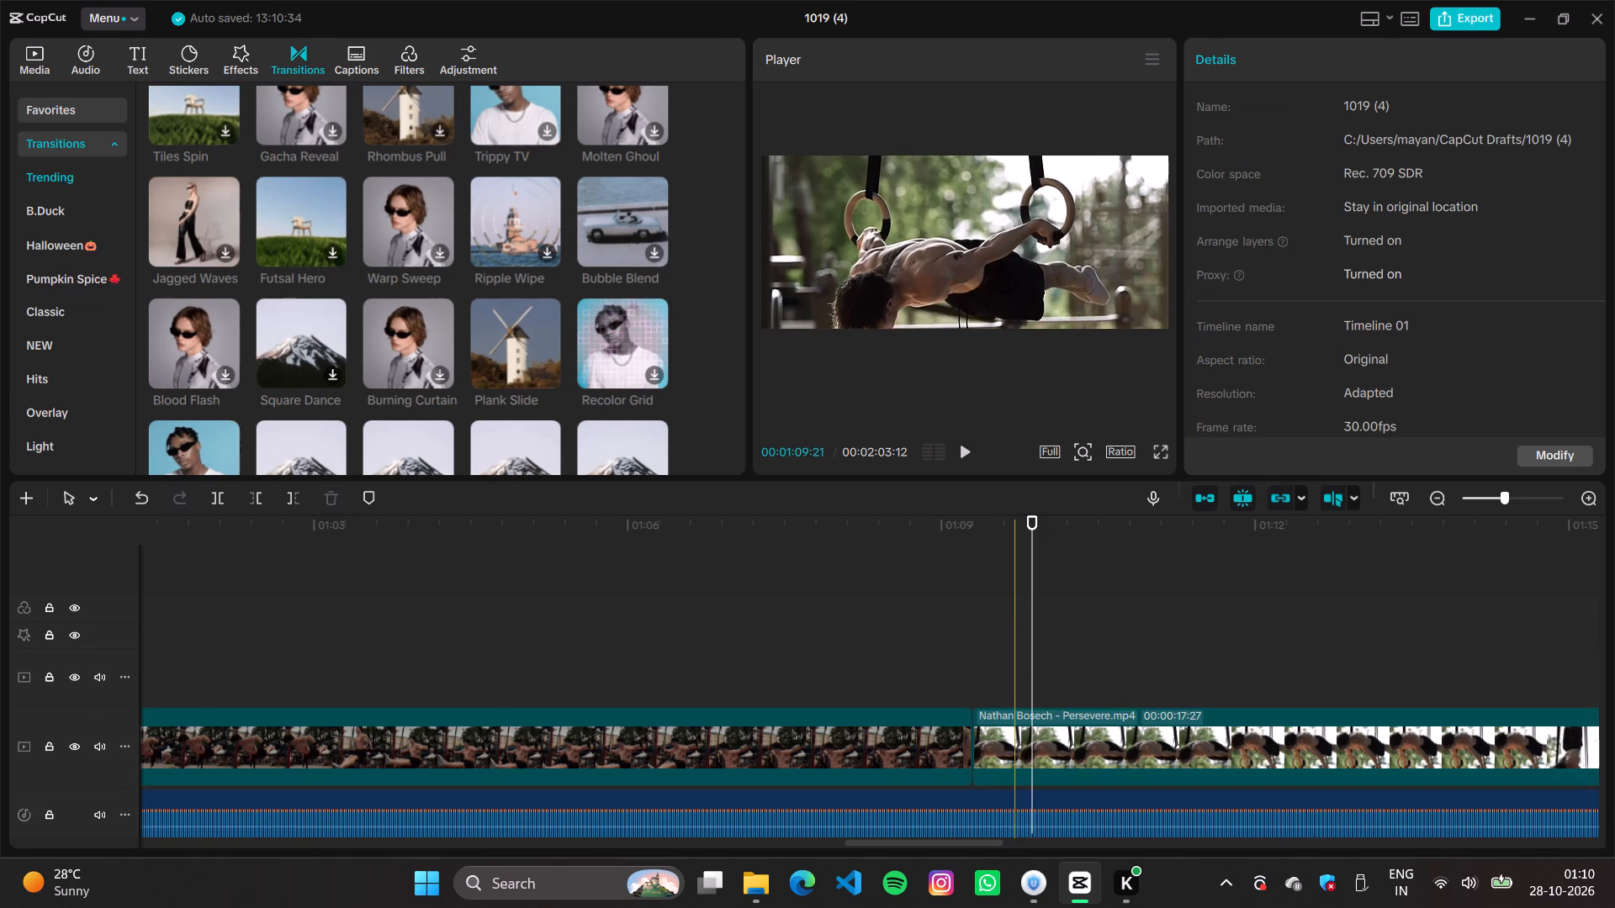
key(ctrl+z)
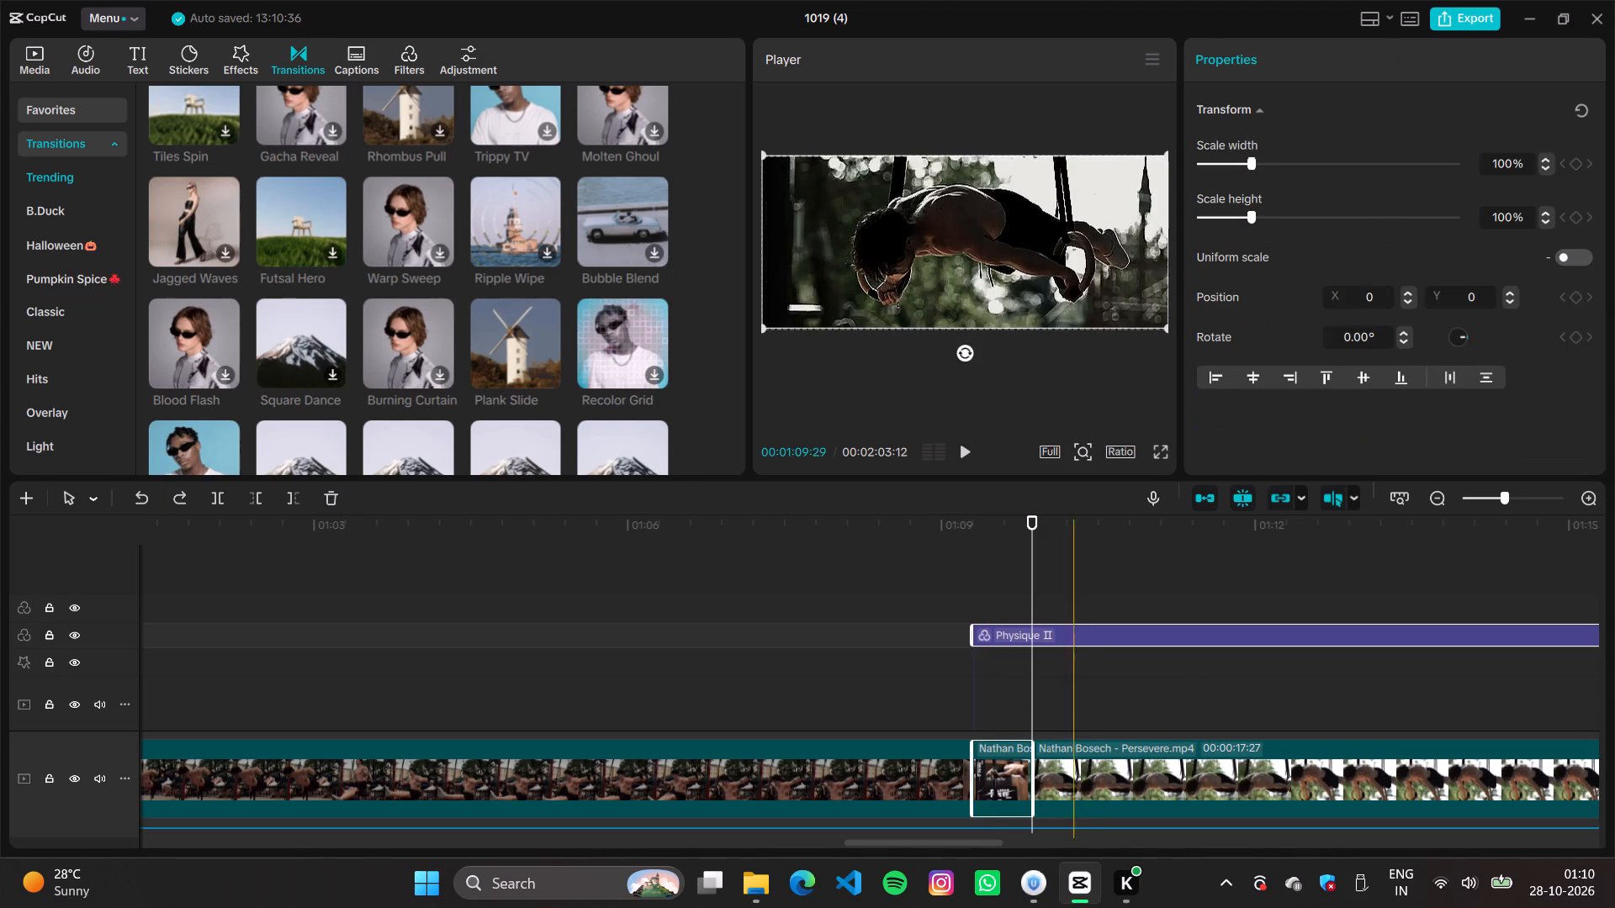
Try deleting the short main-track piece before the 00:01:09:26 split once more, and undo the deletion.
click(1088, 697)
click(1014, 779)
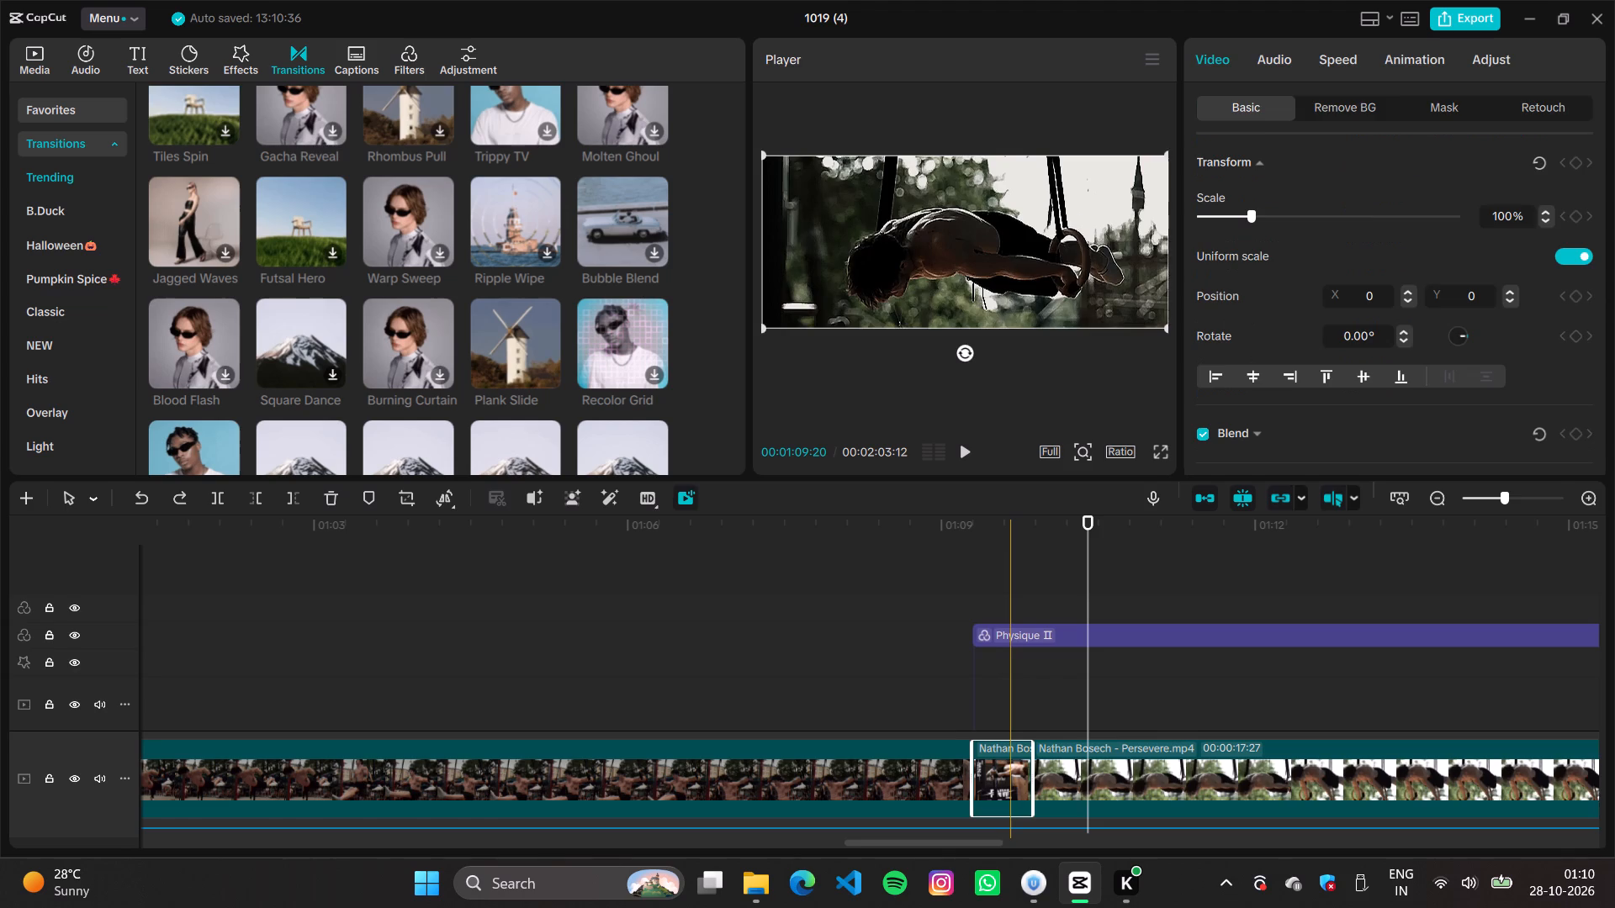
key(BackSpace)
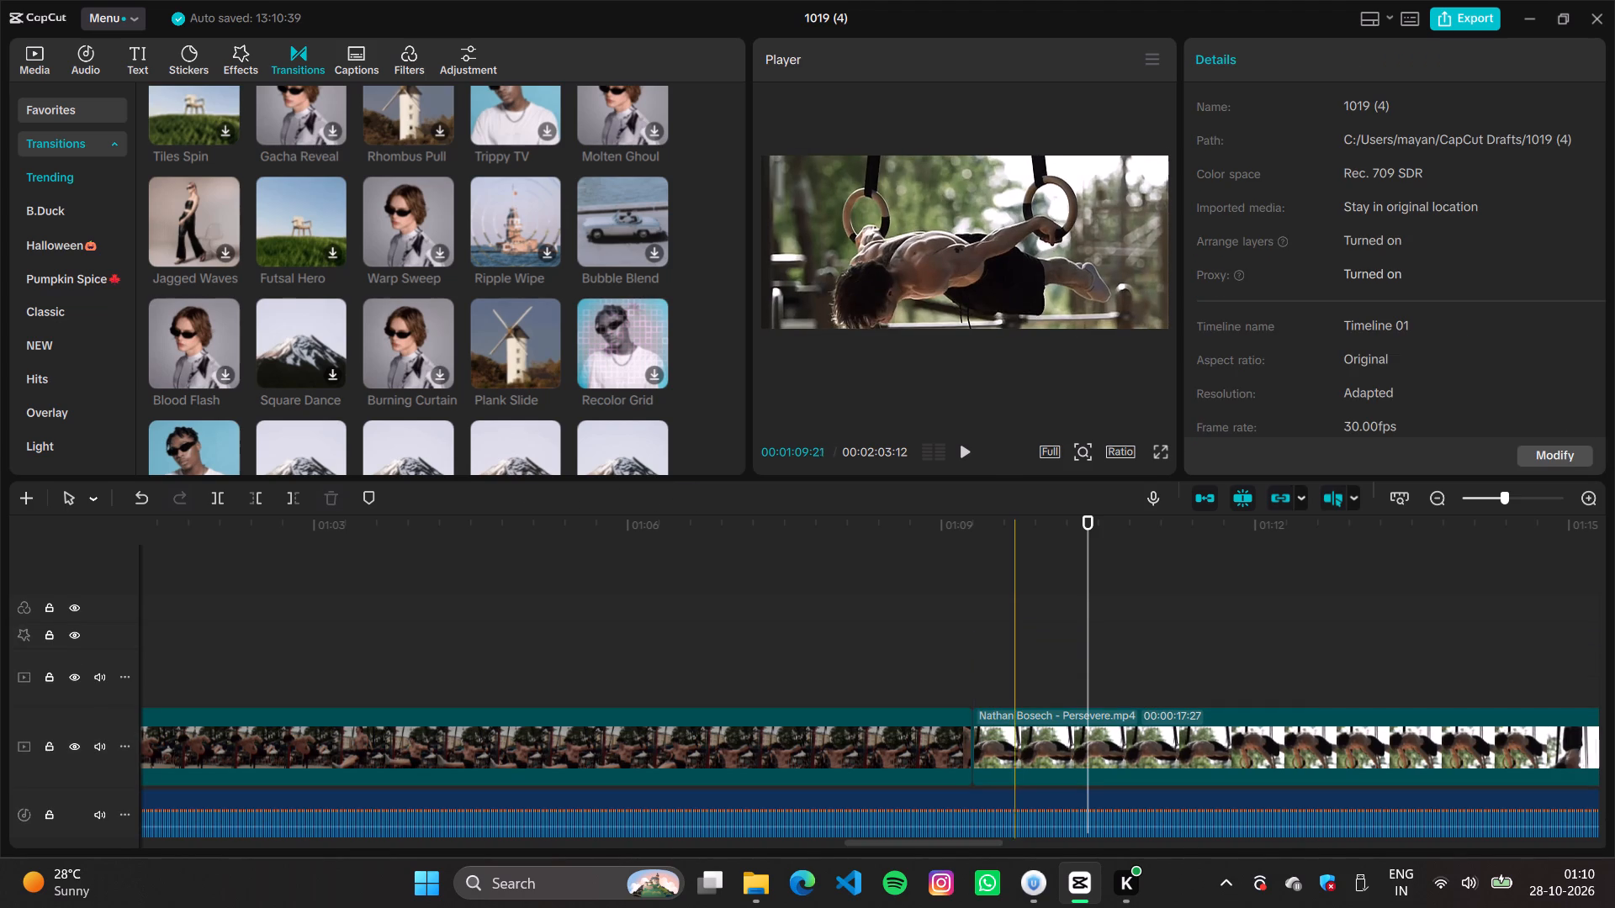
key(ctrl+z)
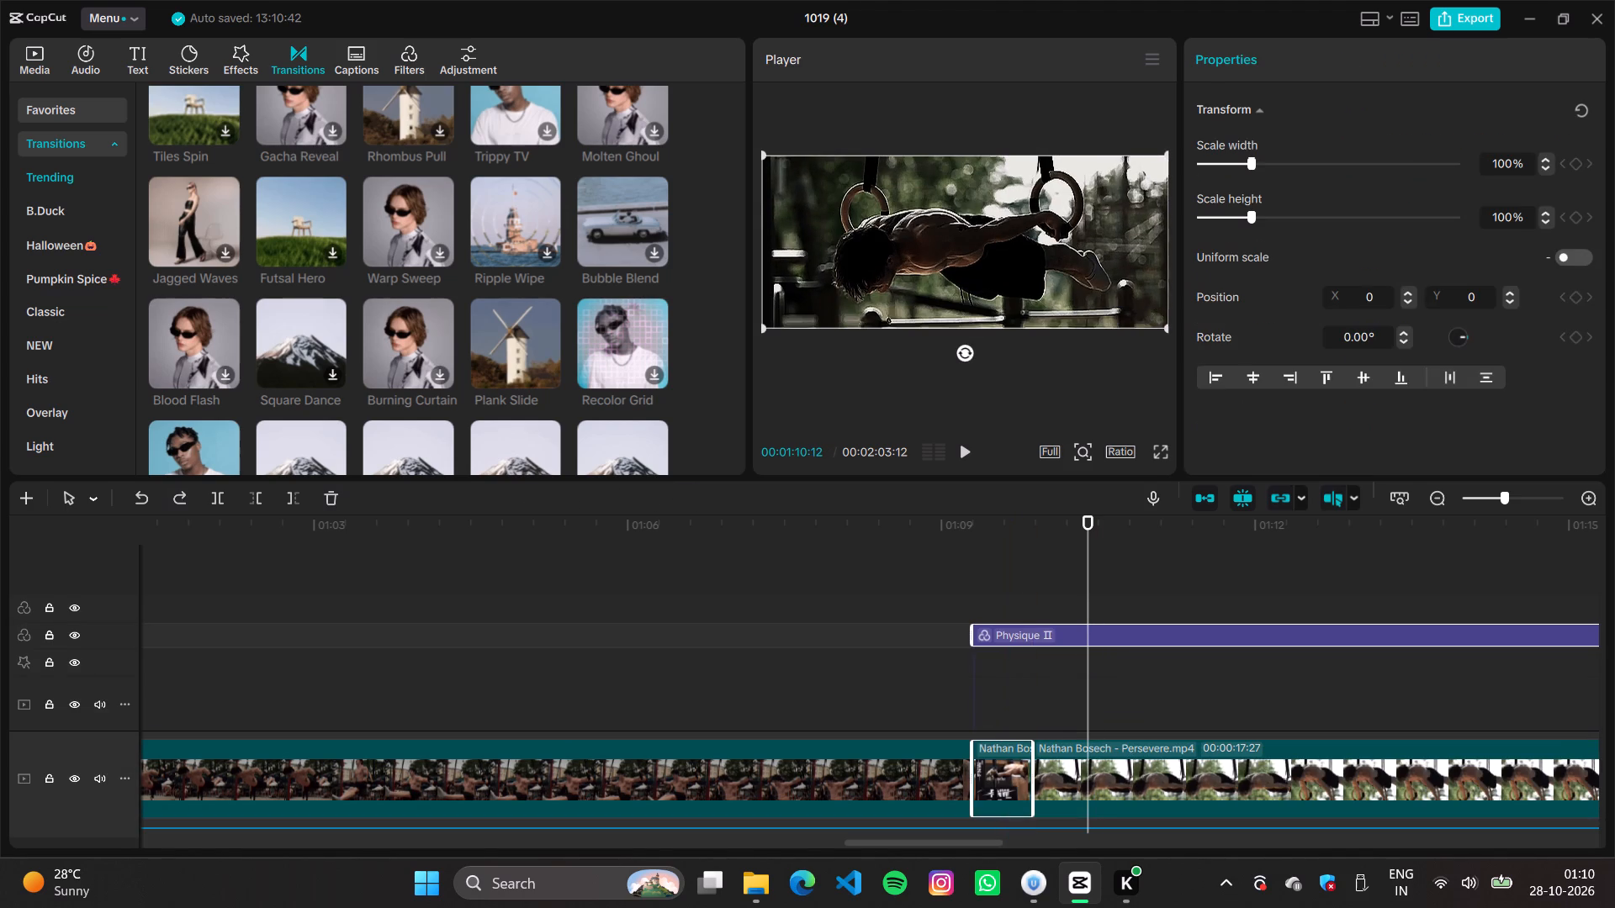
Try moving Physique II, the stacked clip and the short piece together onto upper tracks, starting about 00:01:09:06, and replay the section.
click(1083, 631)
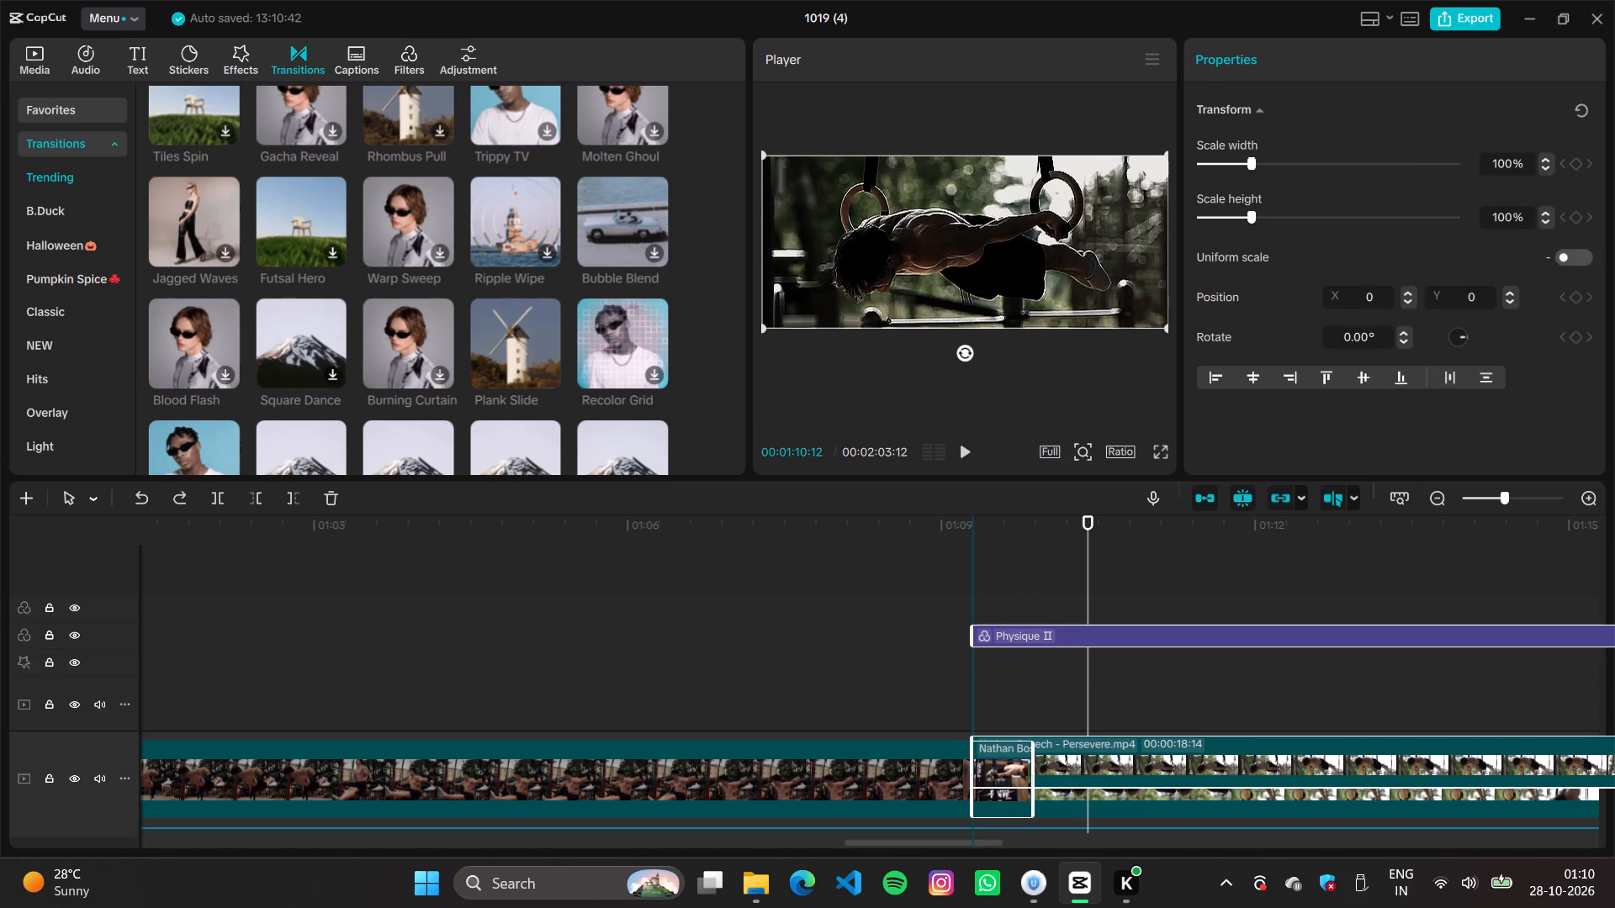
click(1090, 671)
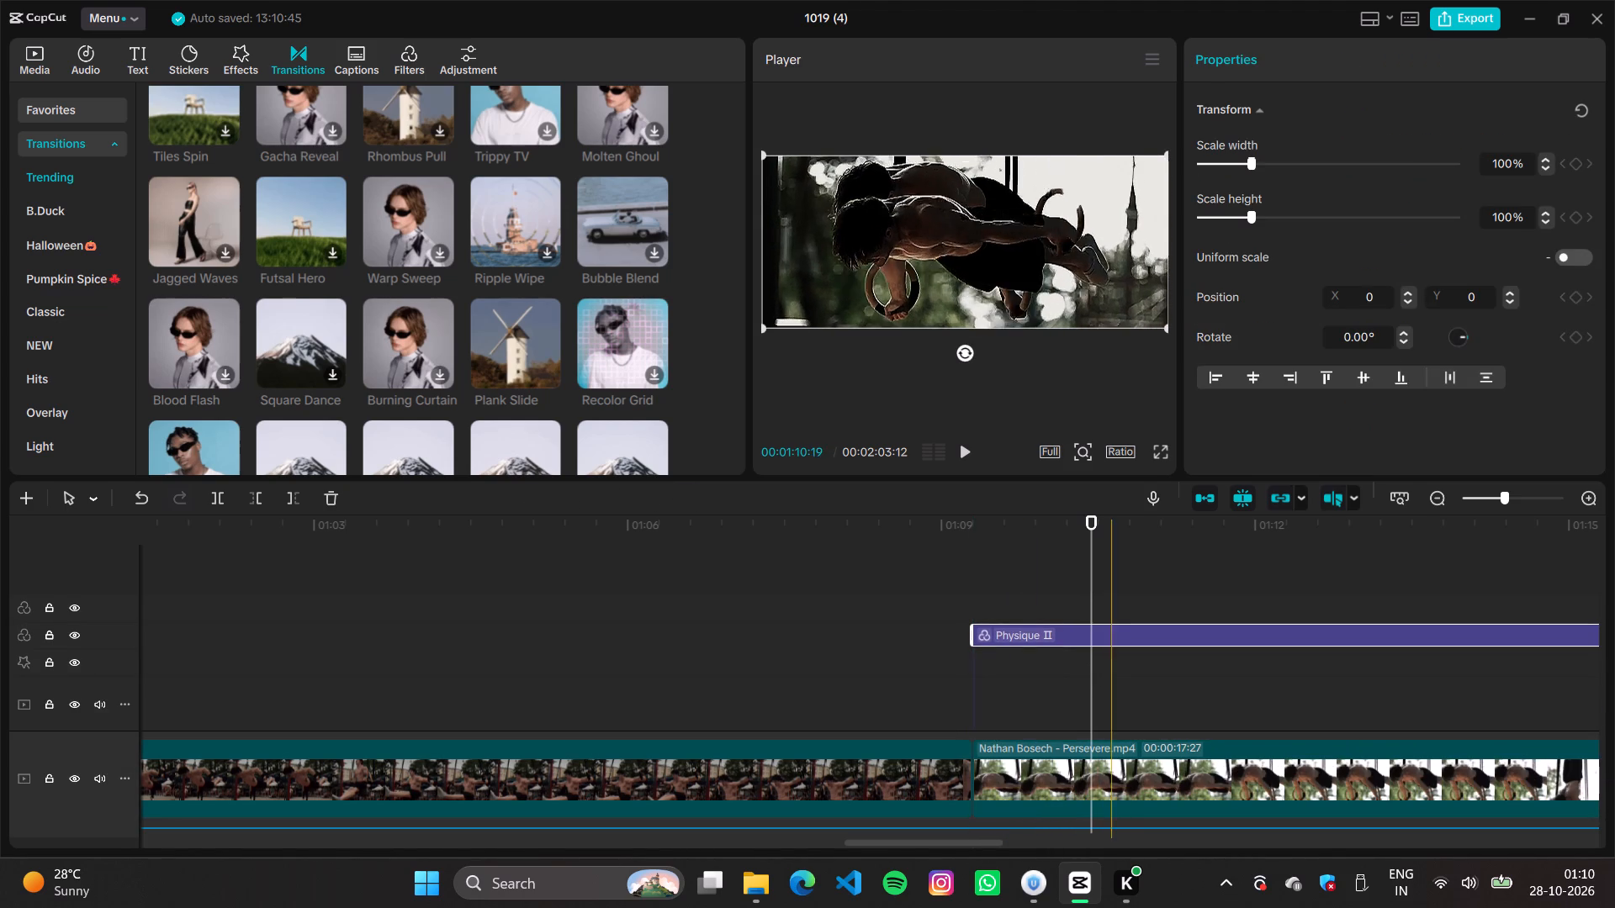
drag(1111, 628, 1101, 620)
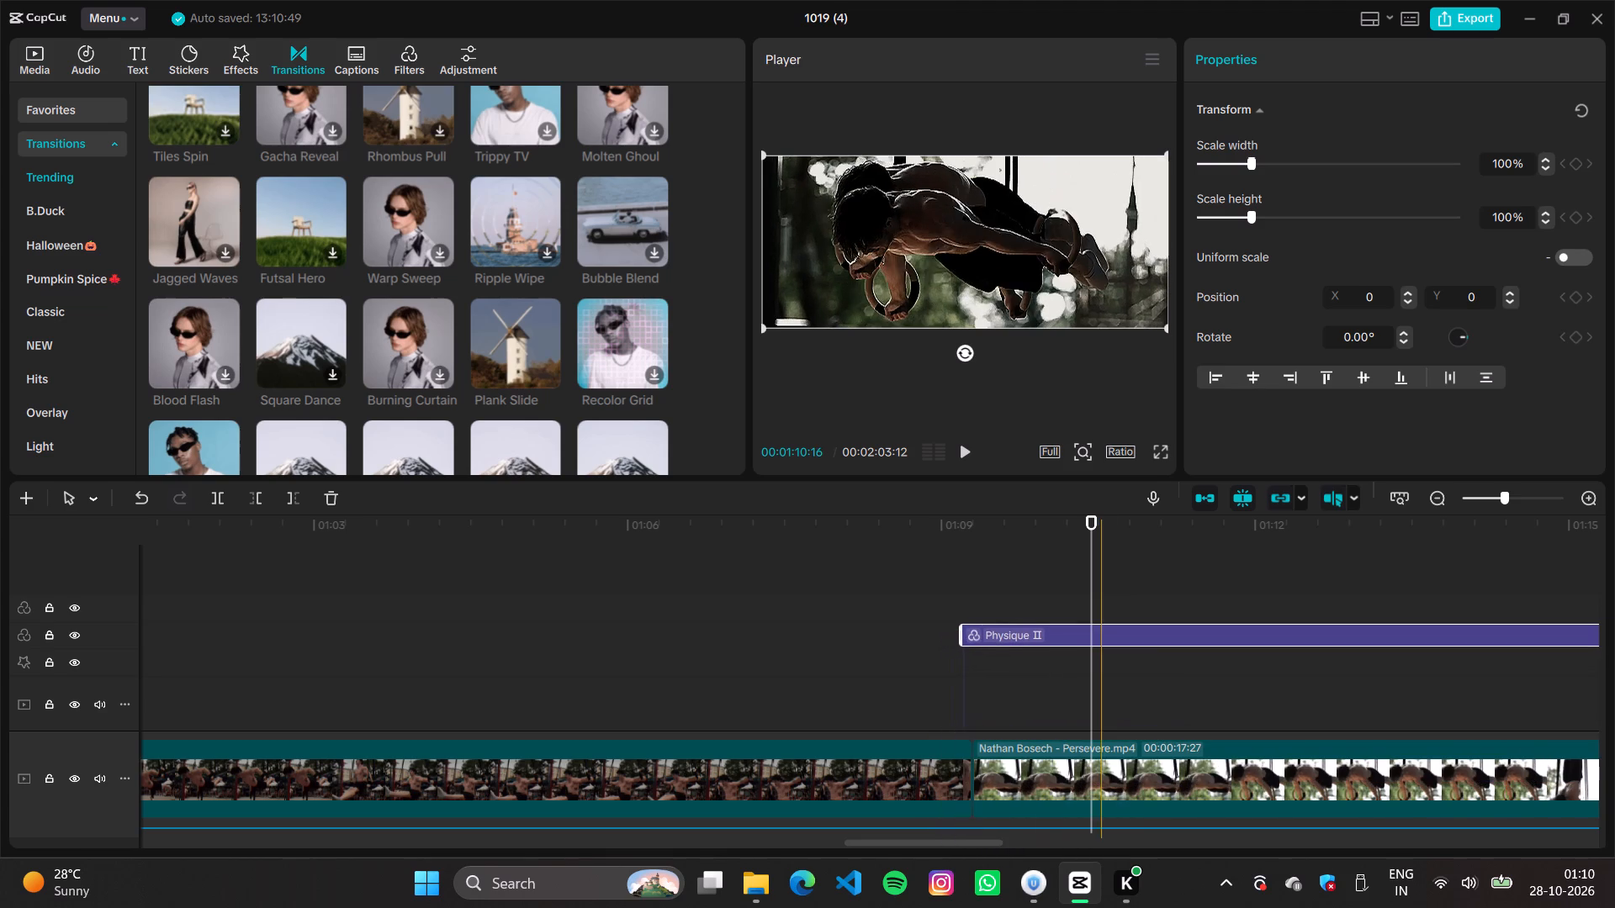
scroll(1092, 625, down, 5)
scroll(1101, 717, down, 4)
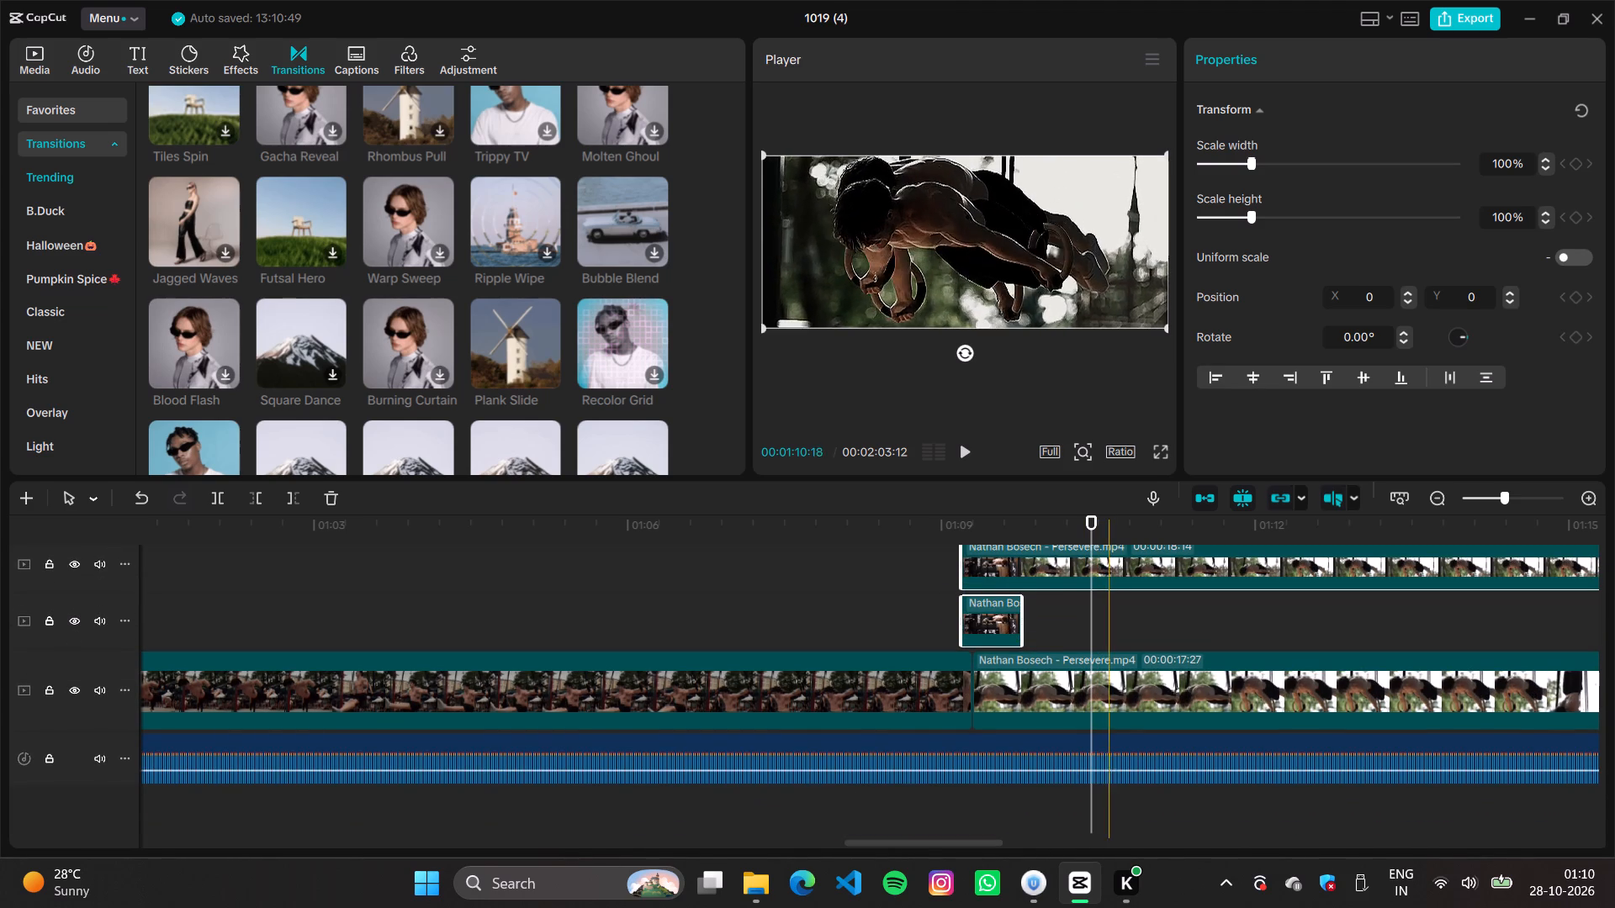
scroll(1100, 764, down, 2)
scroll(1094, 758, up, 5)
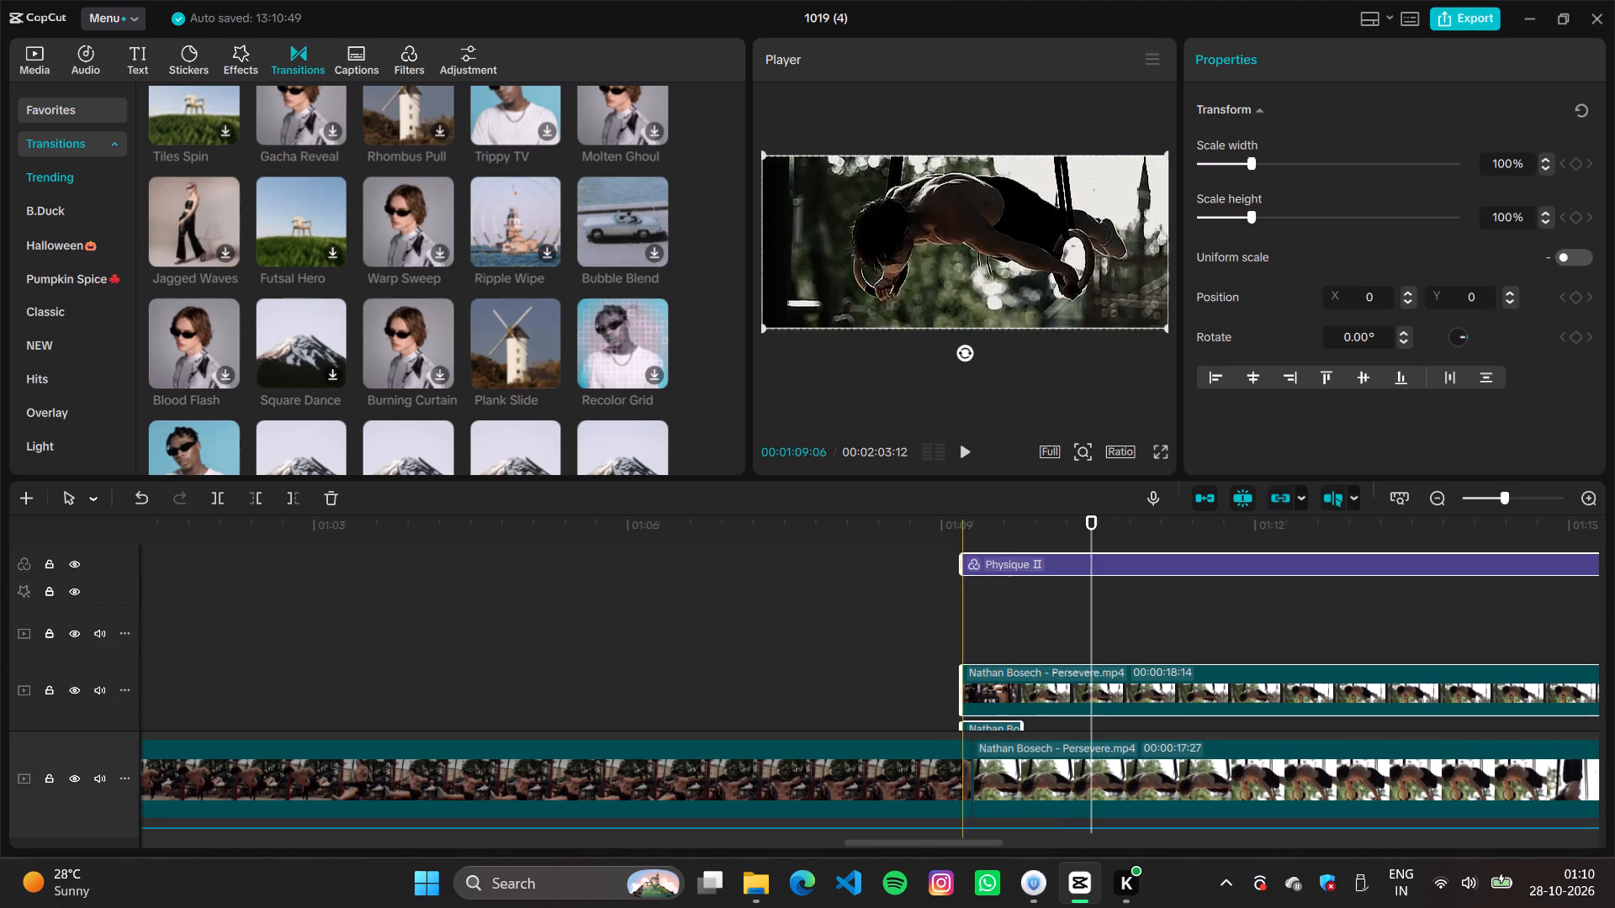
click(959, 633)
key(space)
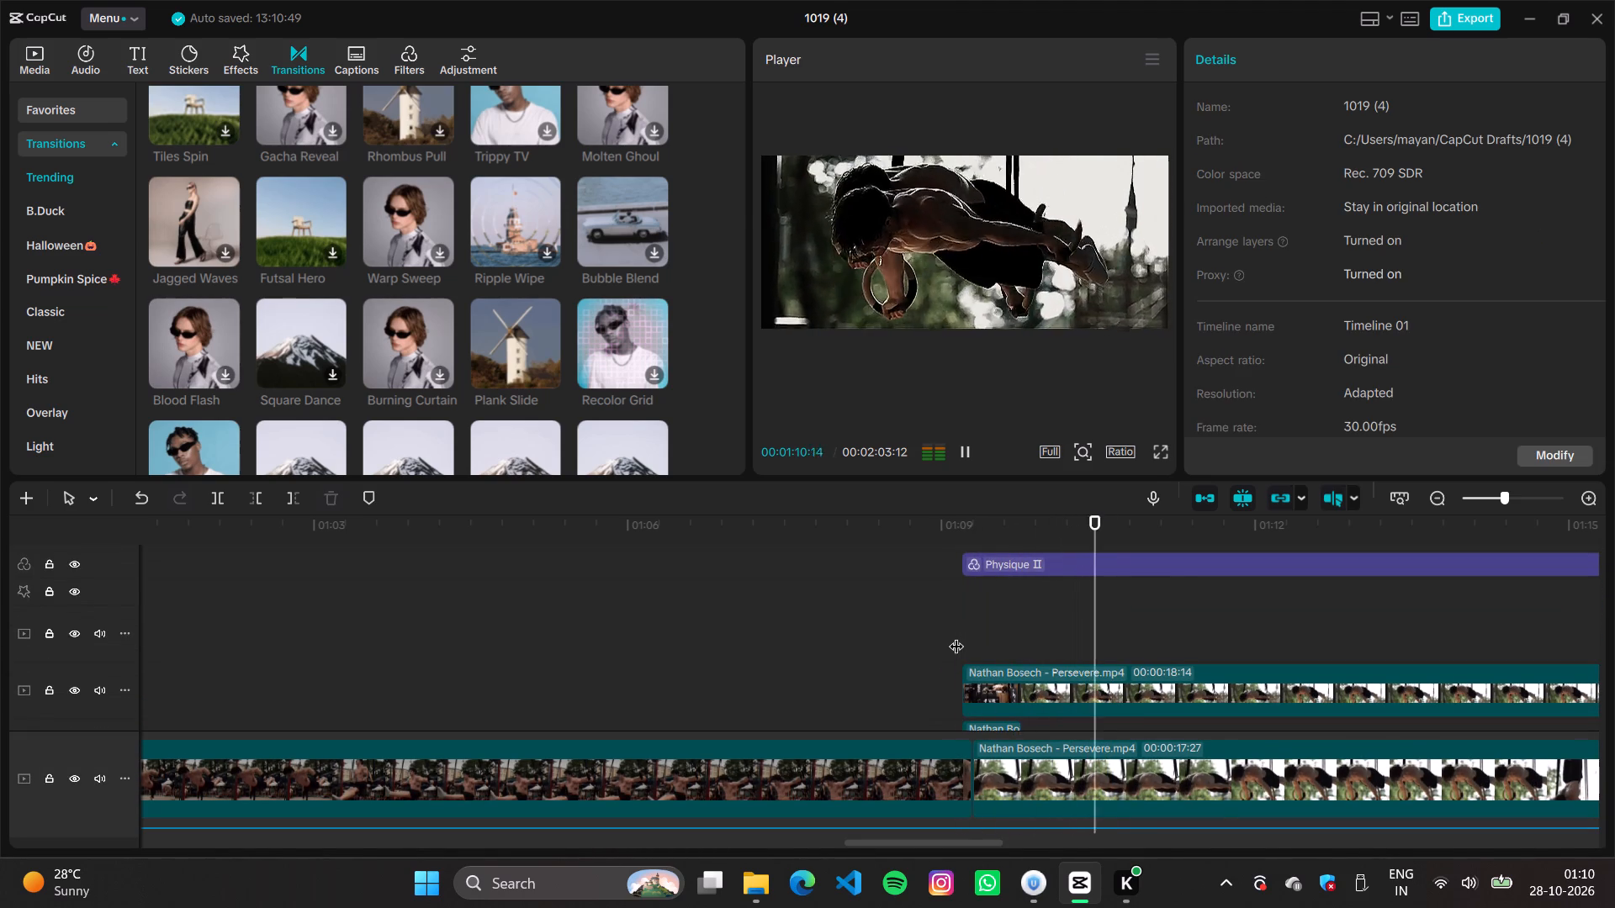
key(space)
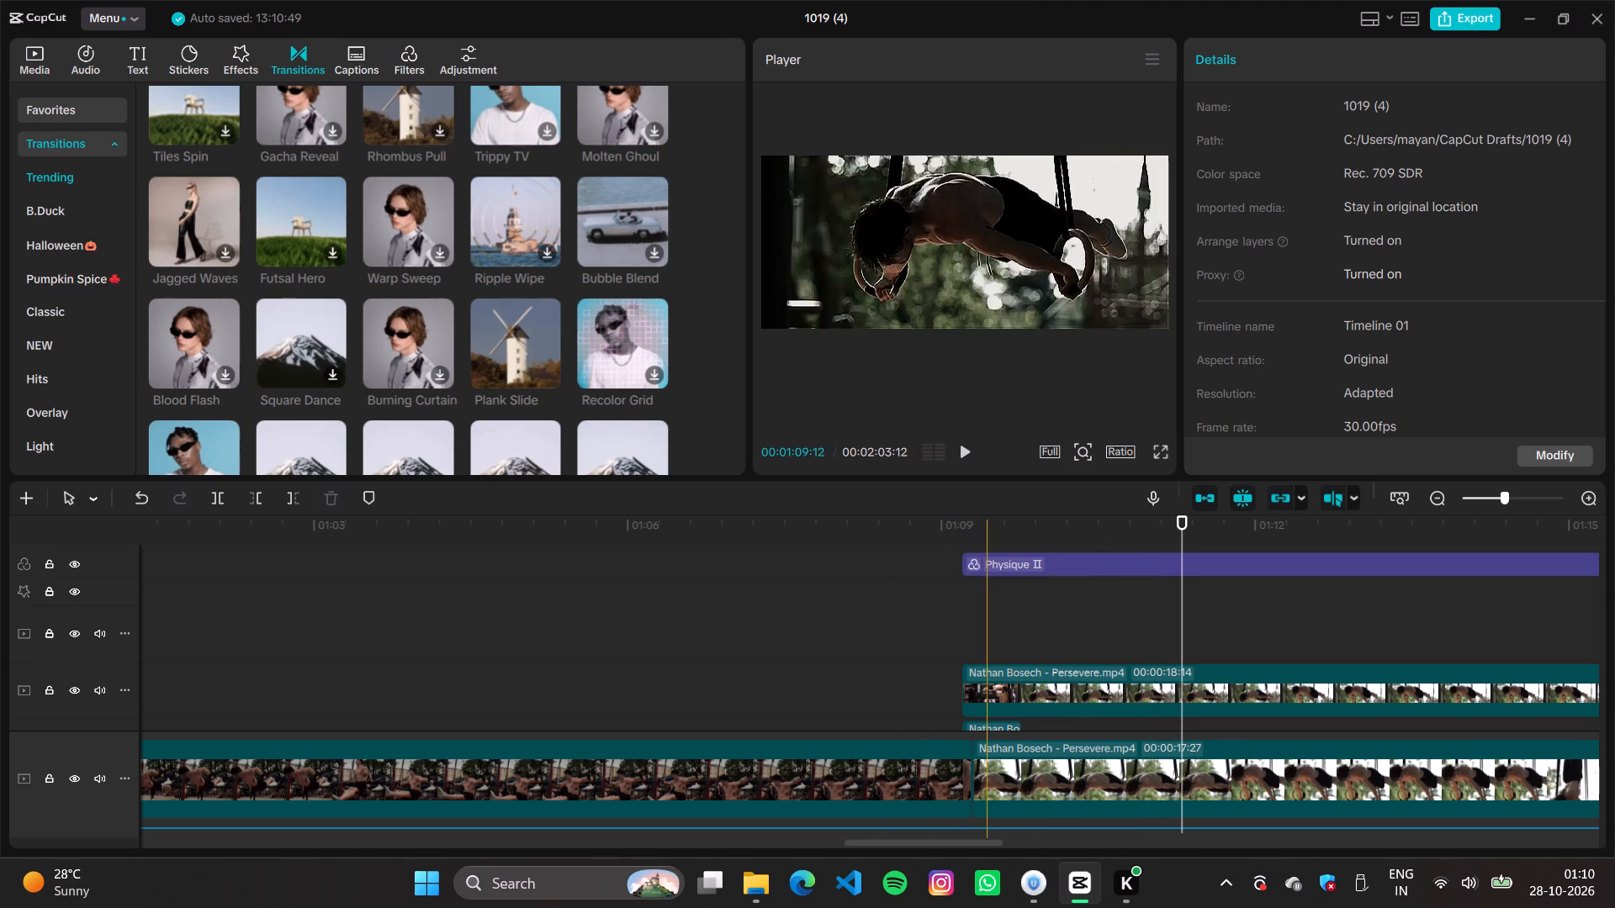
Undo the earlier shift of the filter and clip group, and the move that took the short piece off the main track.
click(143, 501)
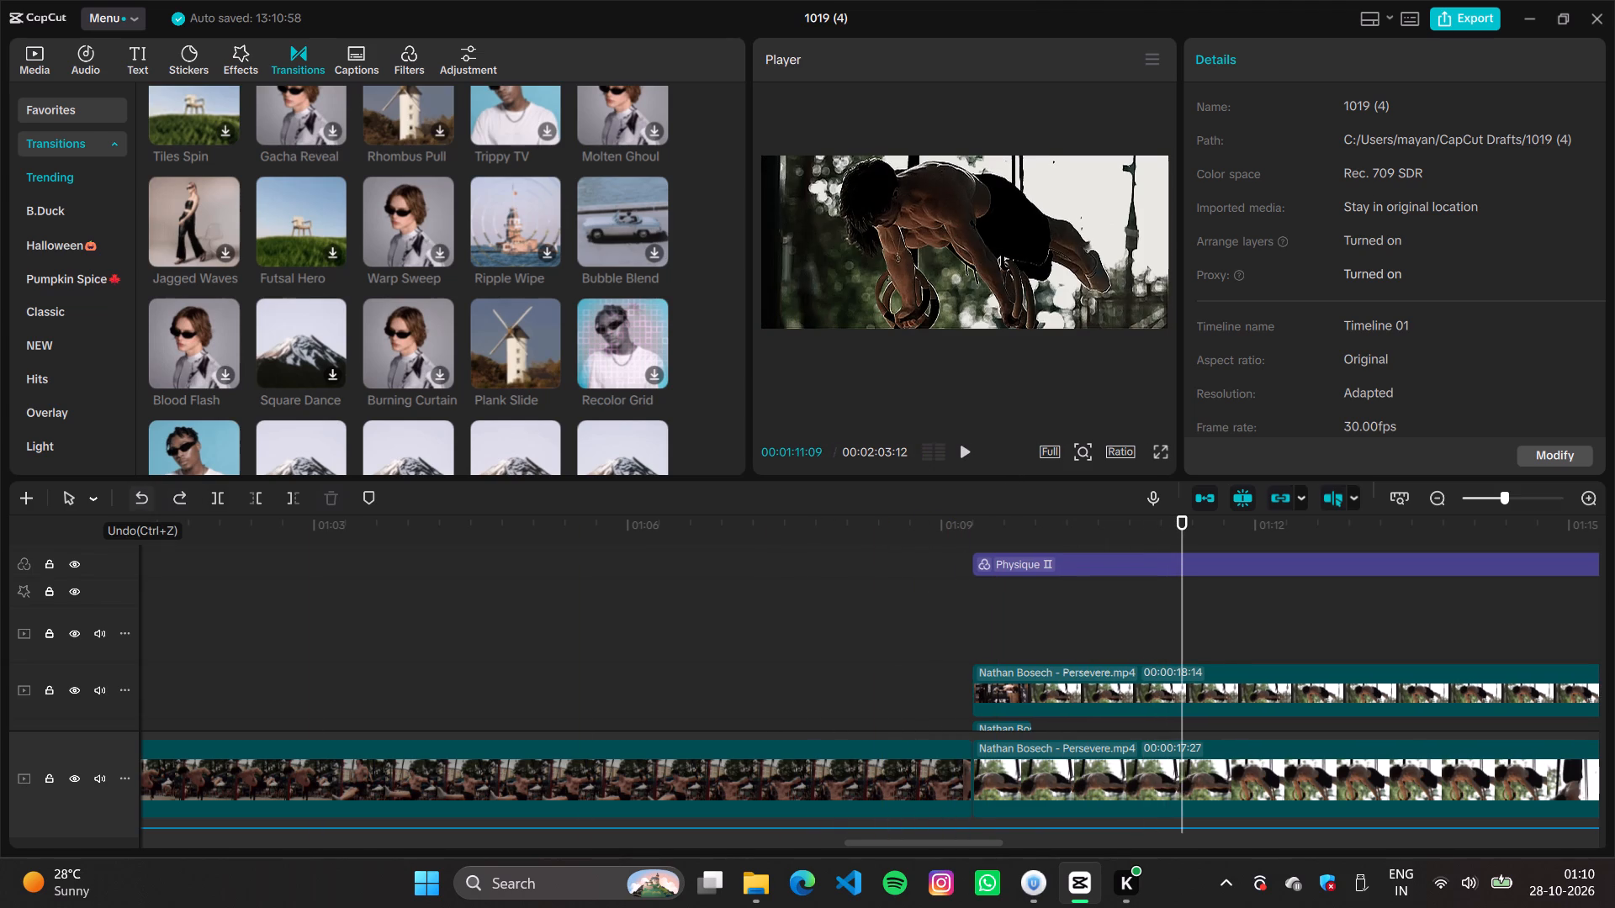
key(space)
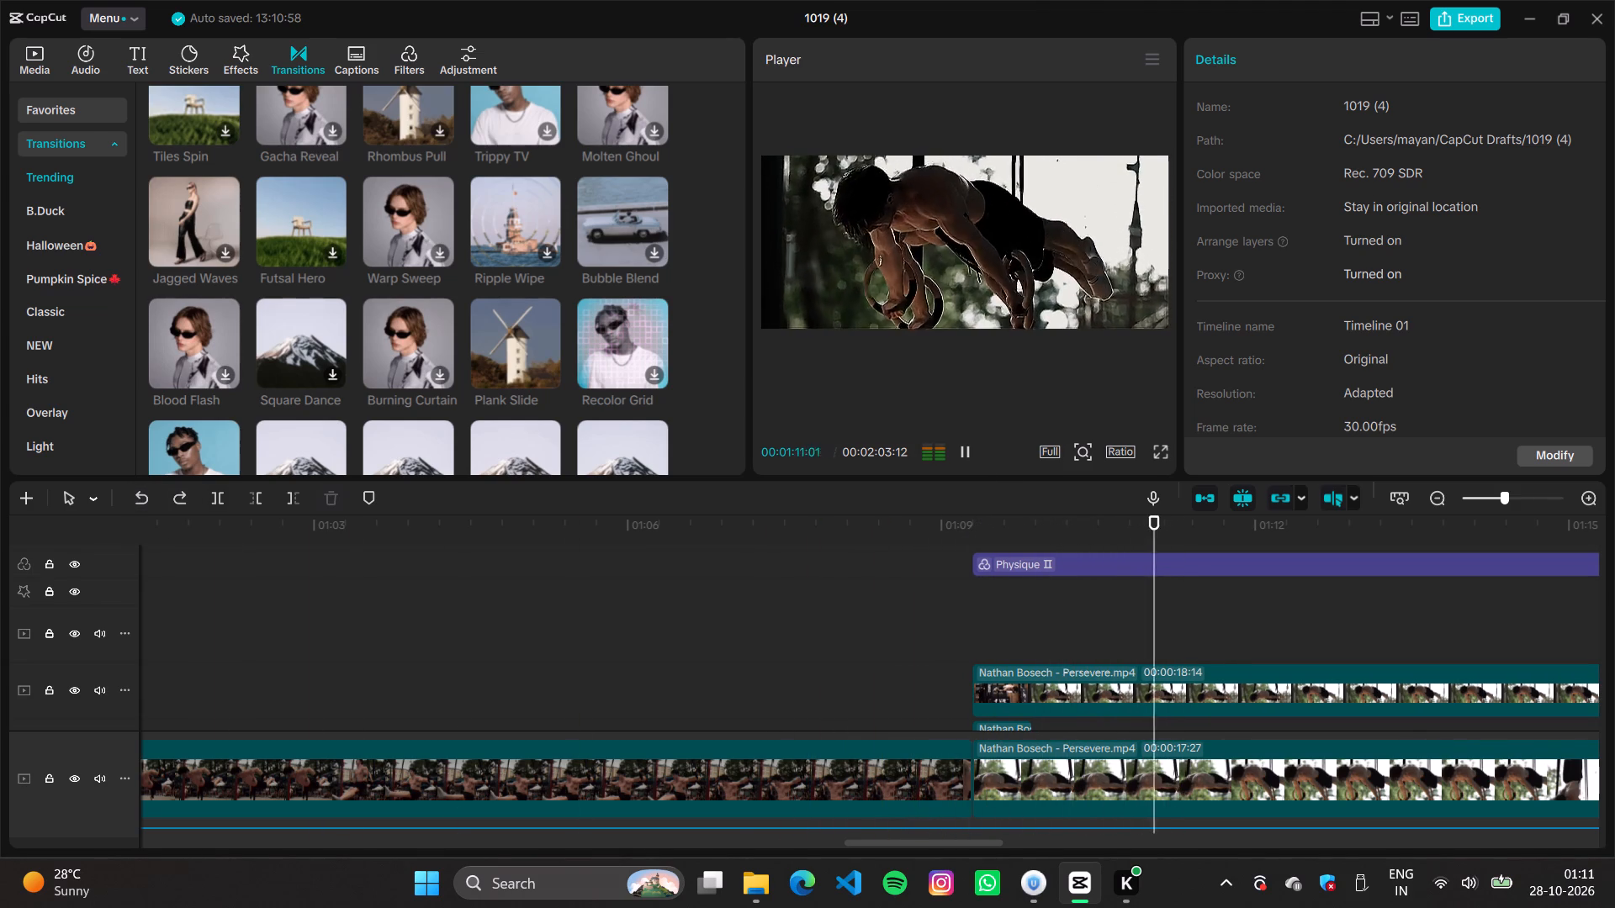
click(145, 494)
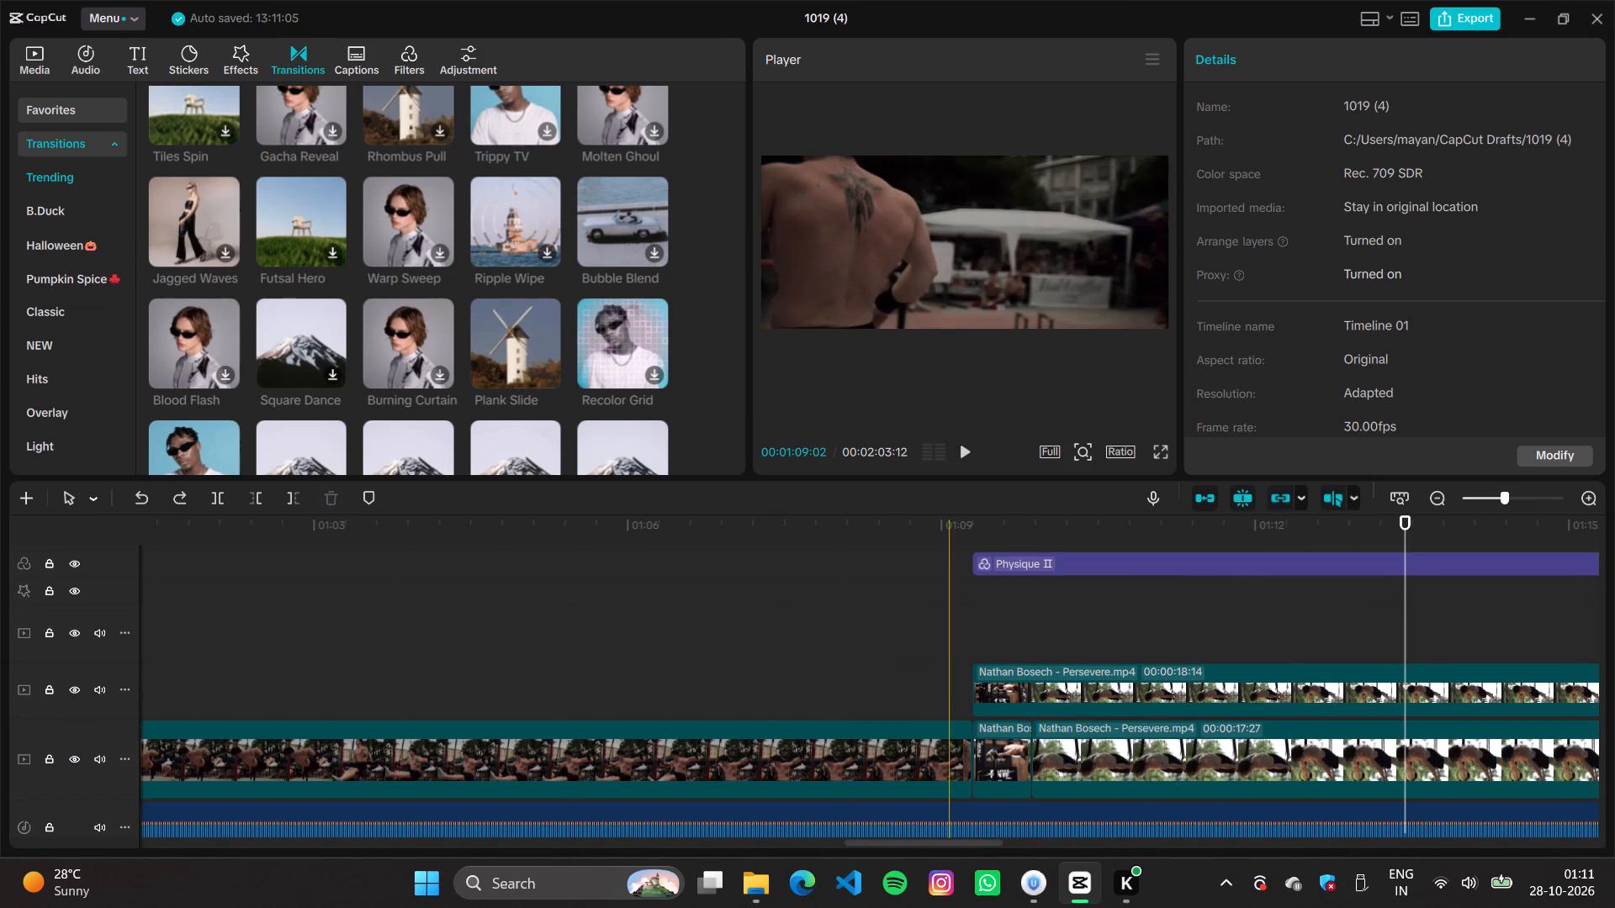
Play the edit from about 00:01:09:02 through the Physique II, Classy Bronze and Compound clip1 sections to review them.
click(948, 643)
key(space)
key(space)
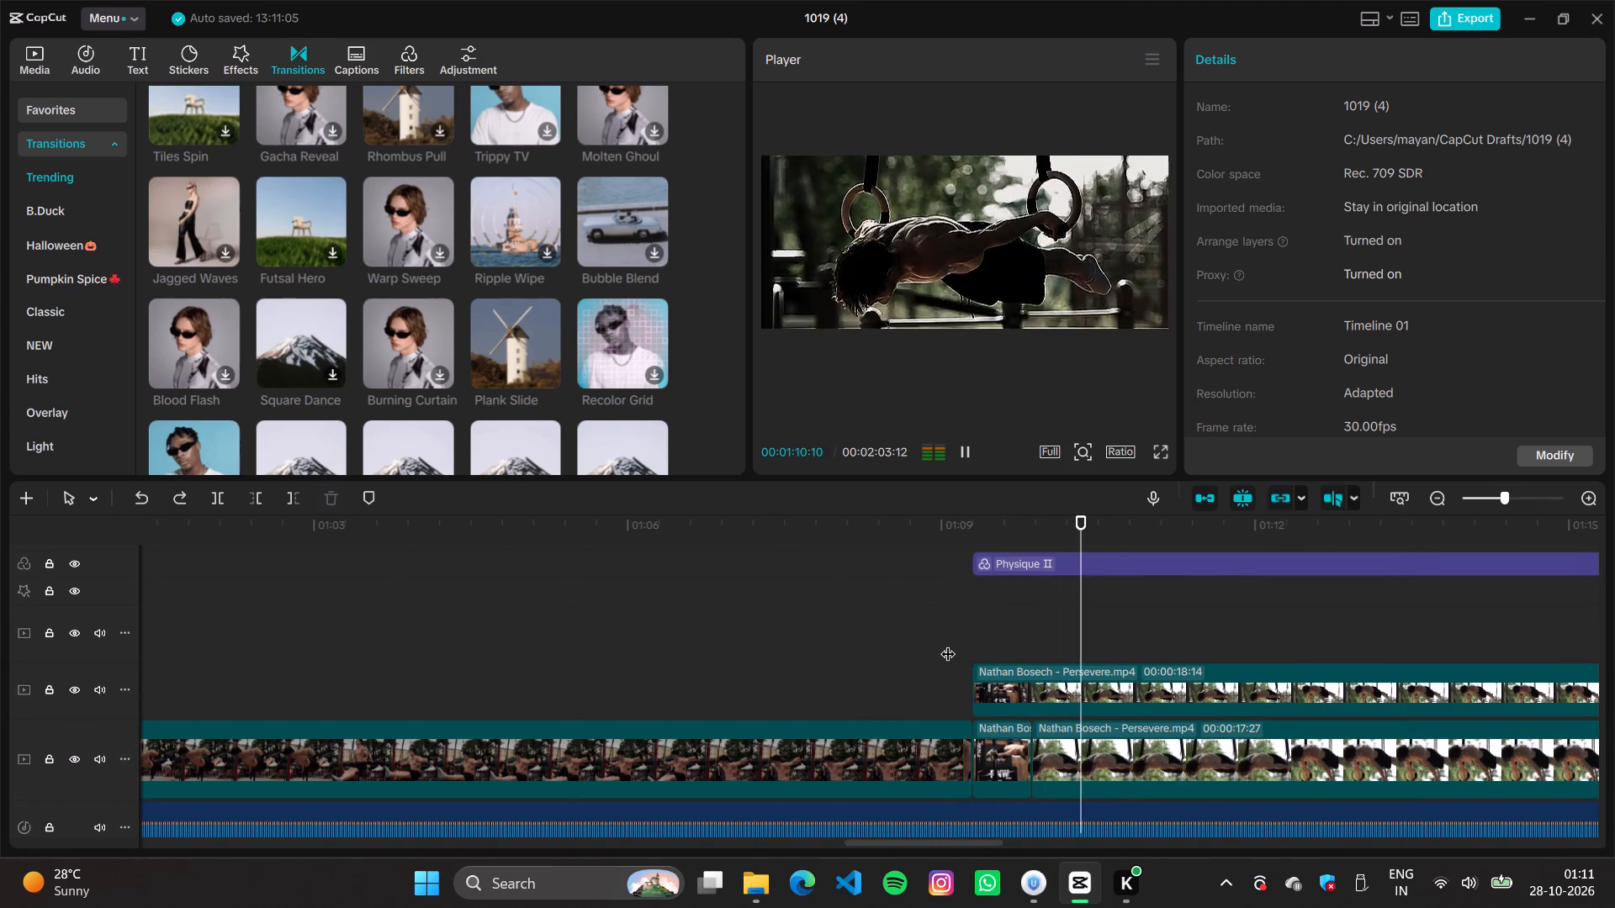
scroll(948, 643, up, 3)
scroll(977, 643, down, 6)
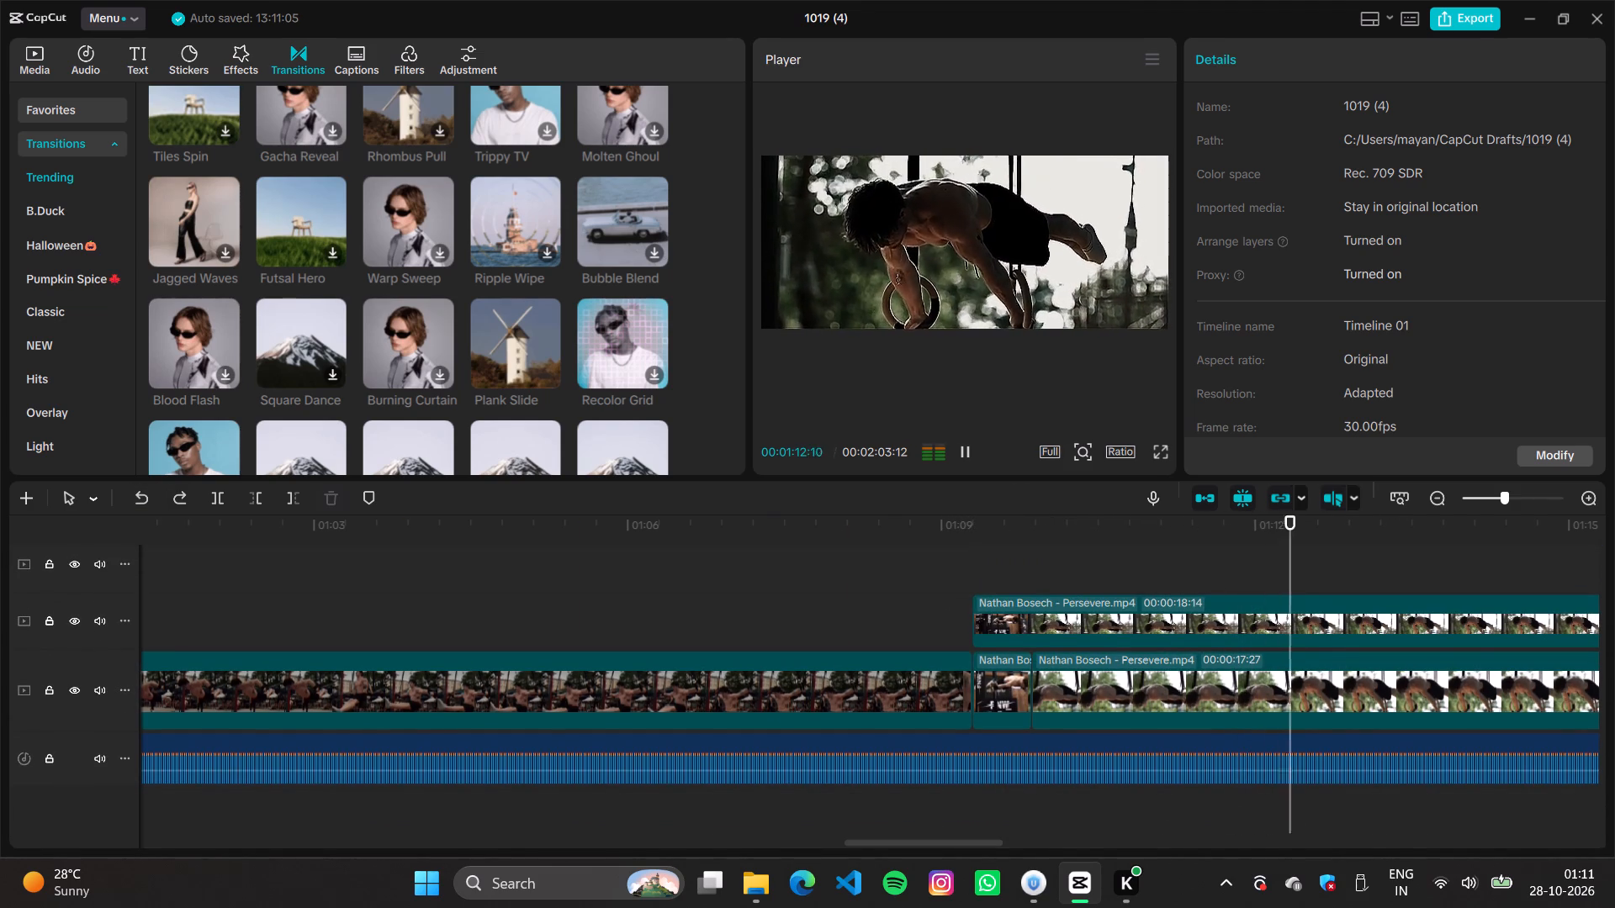
scroll(996, 658, up, 2)
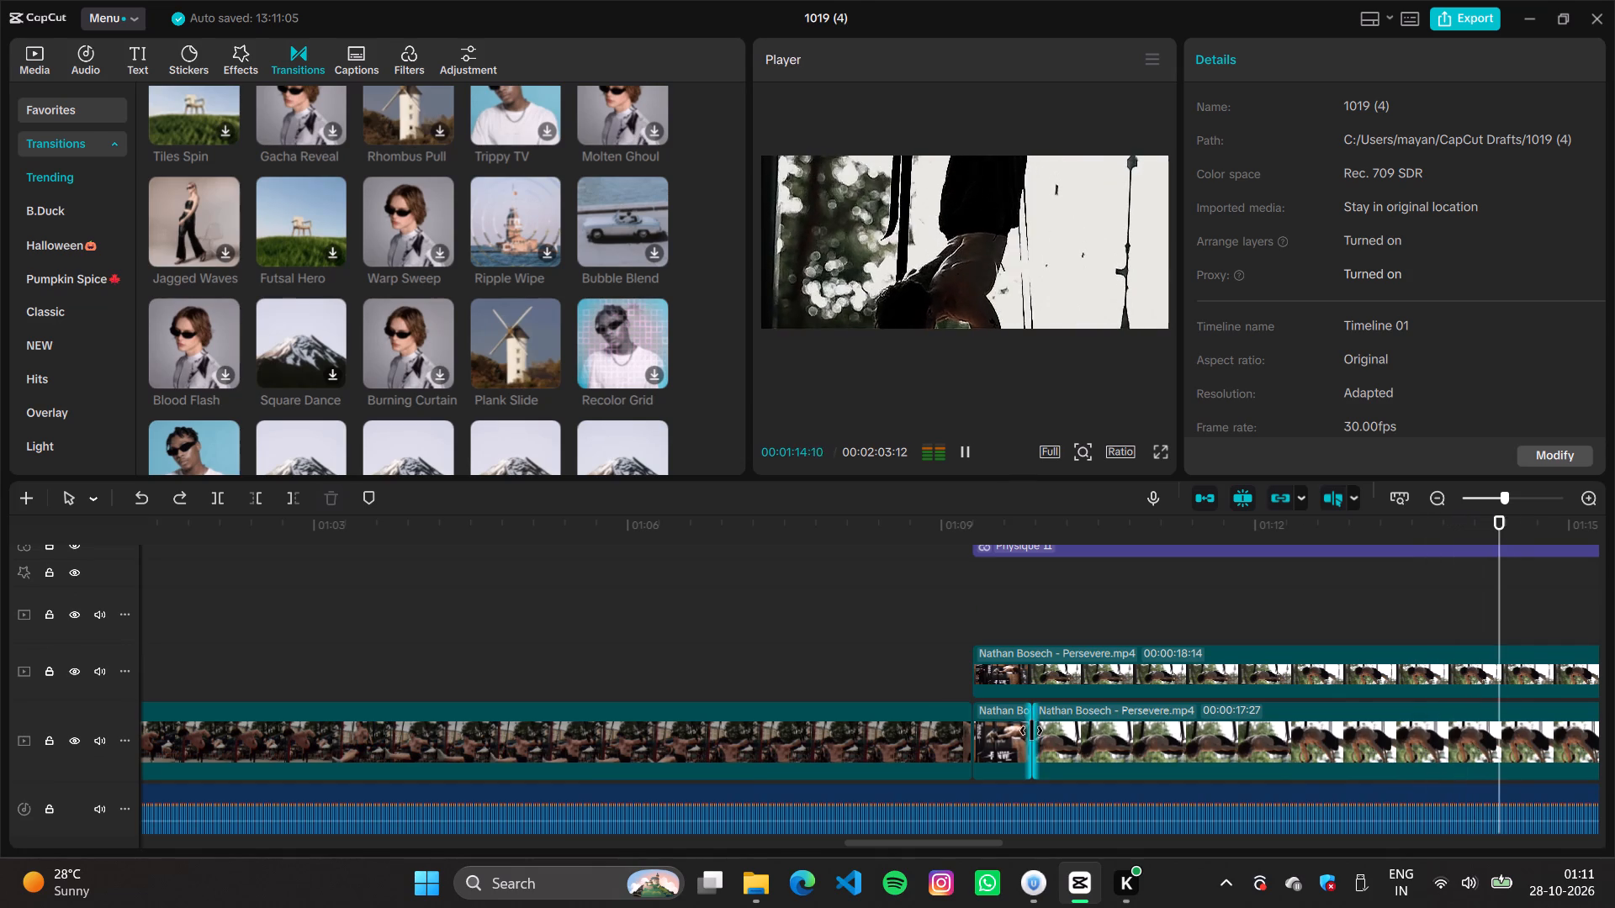
click(1003, 730)
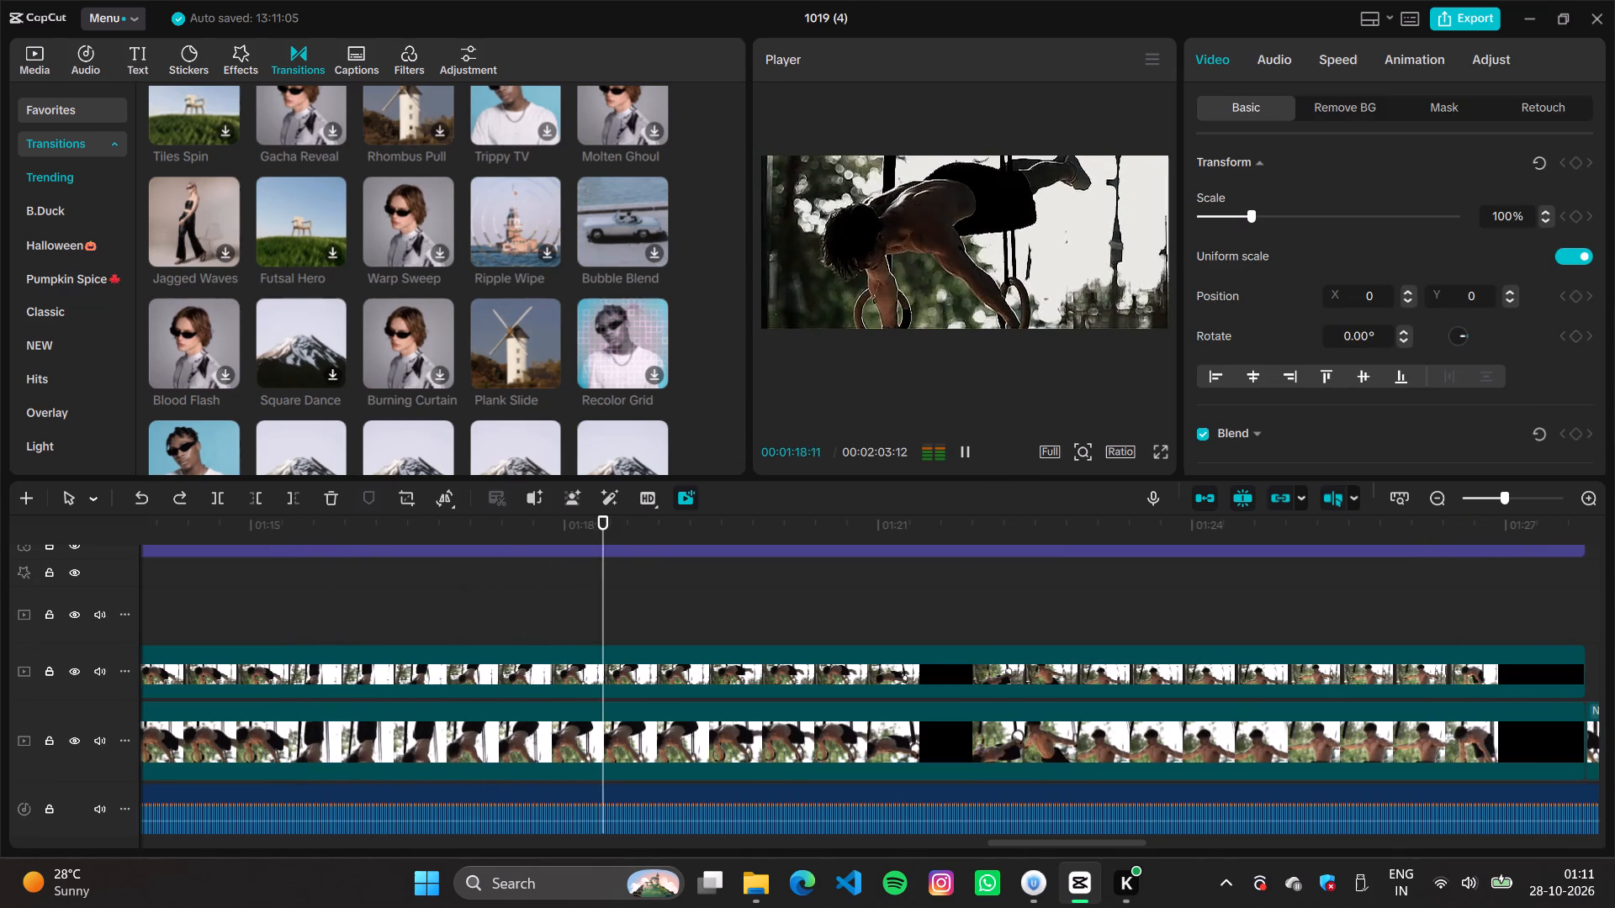
drag(701, 599, 282, 610)
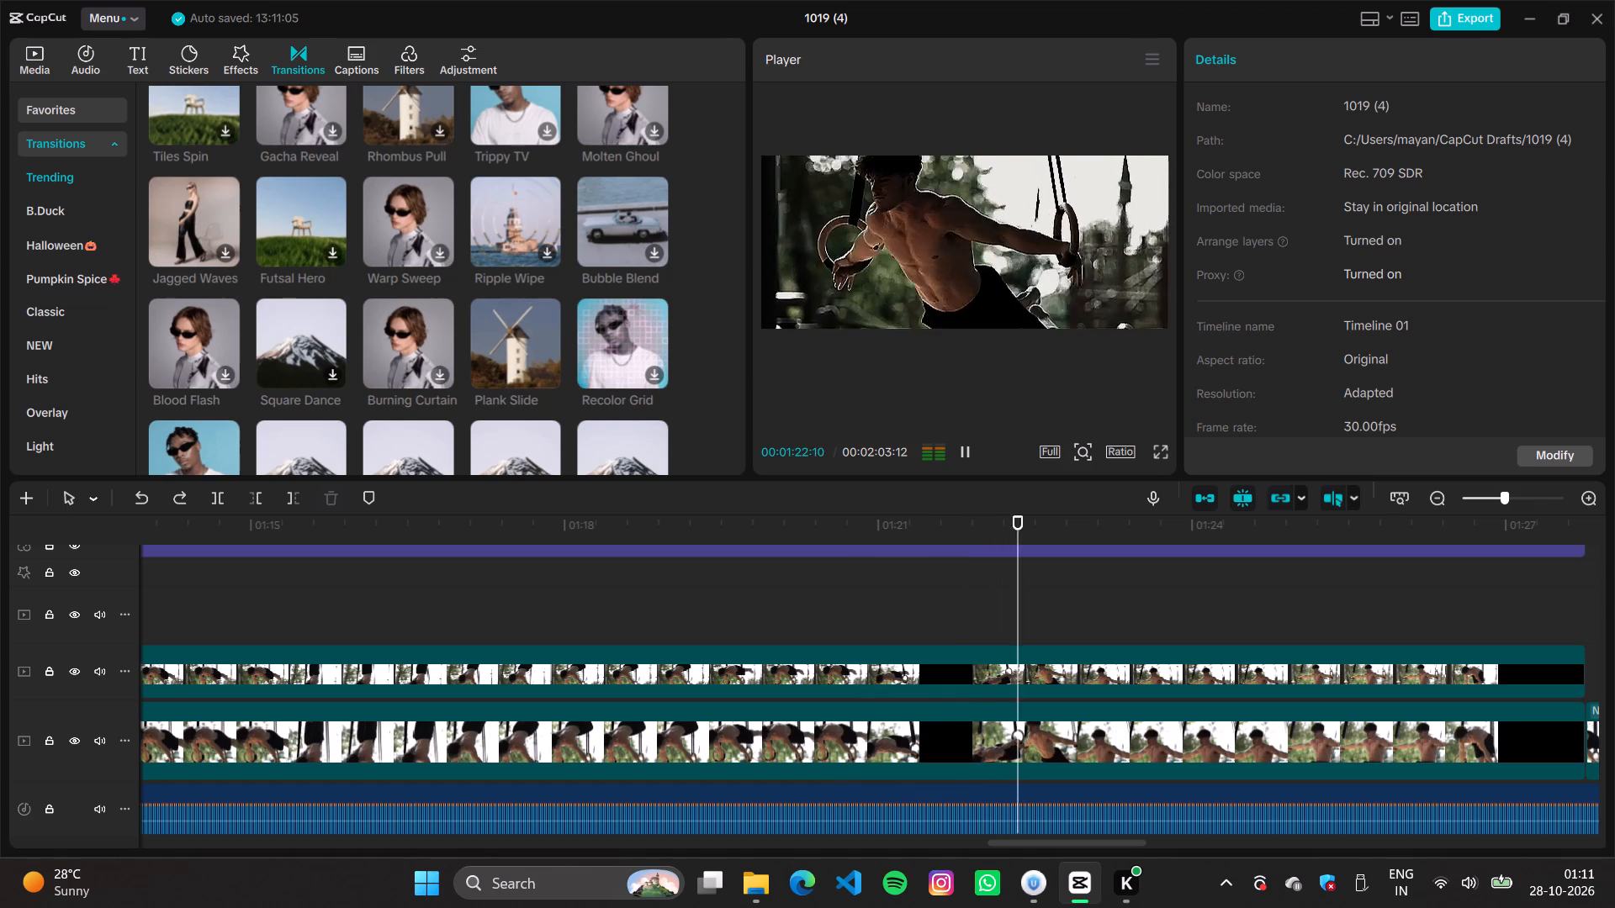
drag(1077, 589, 0, 701)
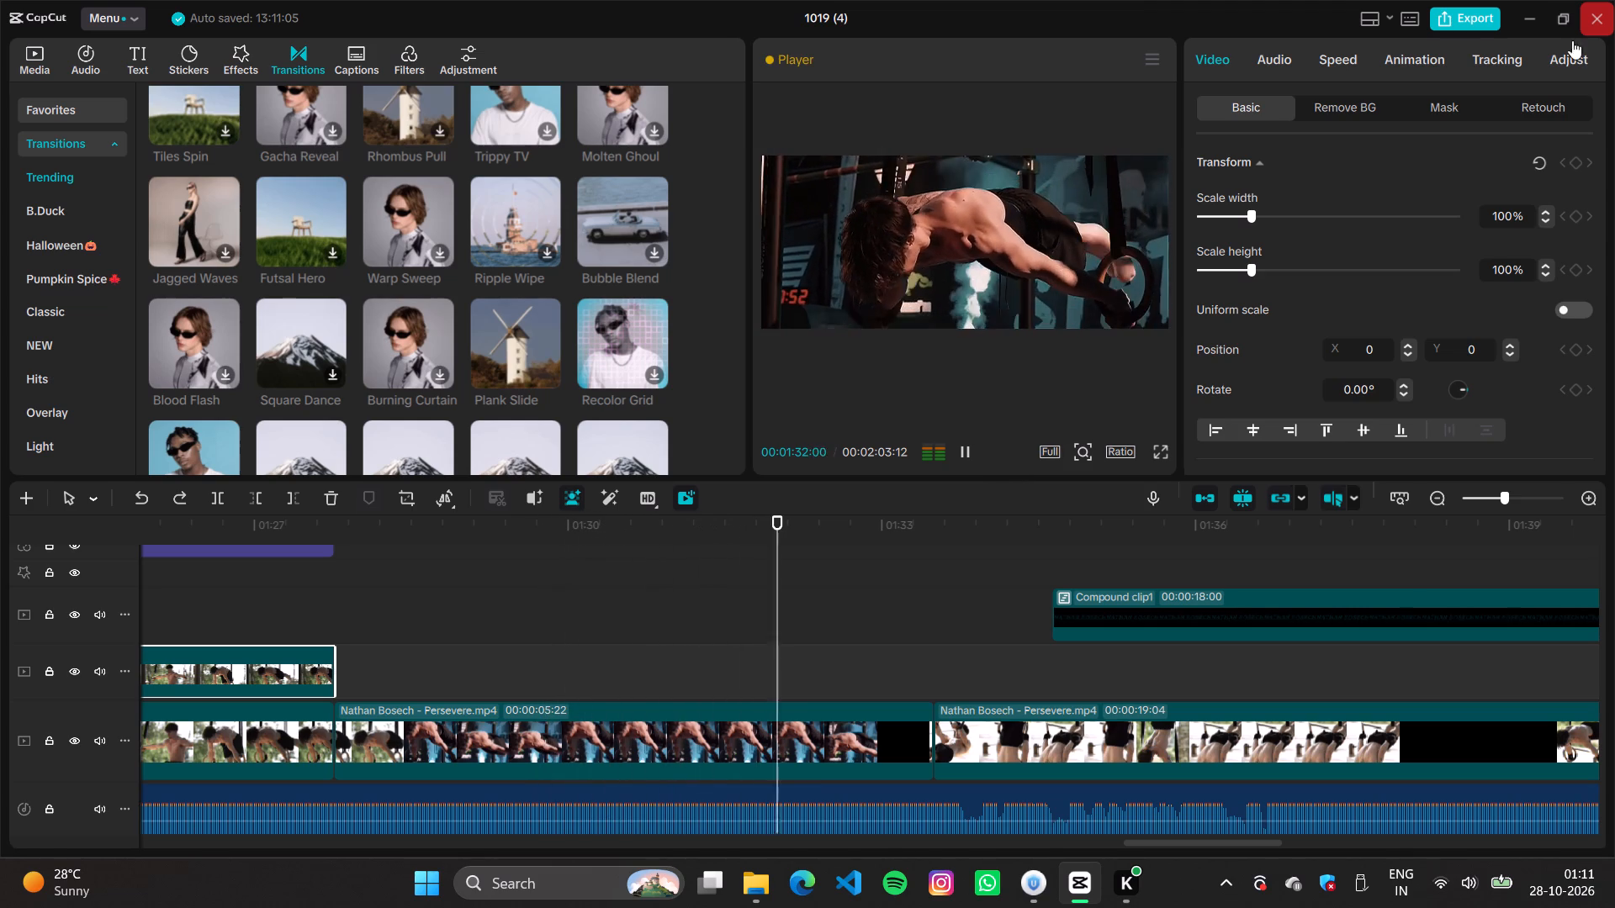
scroll(832, 649, up, 5)
scroll(832, 649, down, 3)
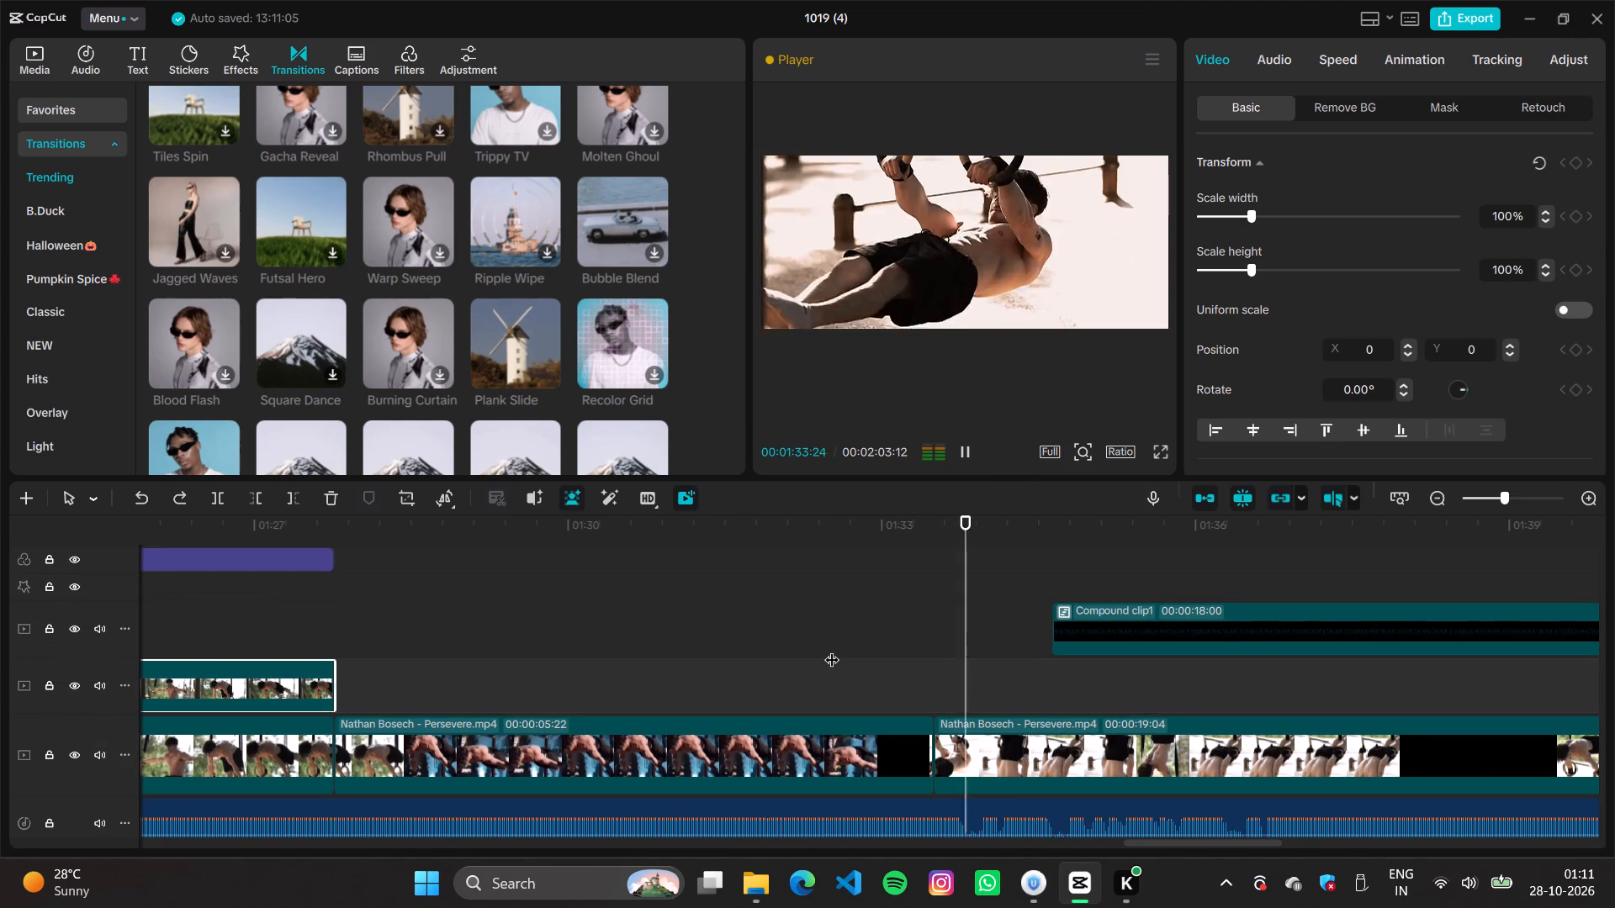
scroll(832, 649, up, 4)
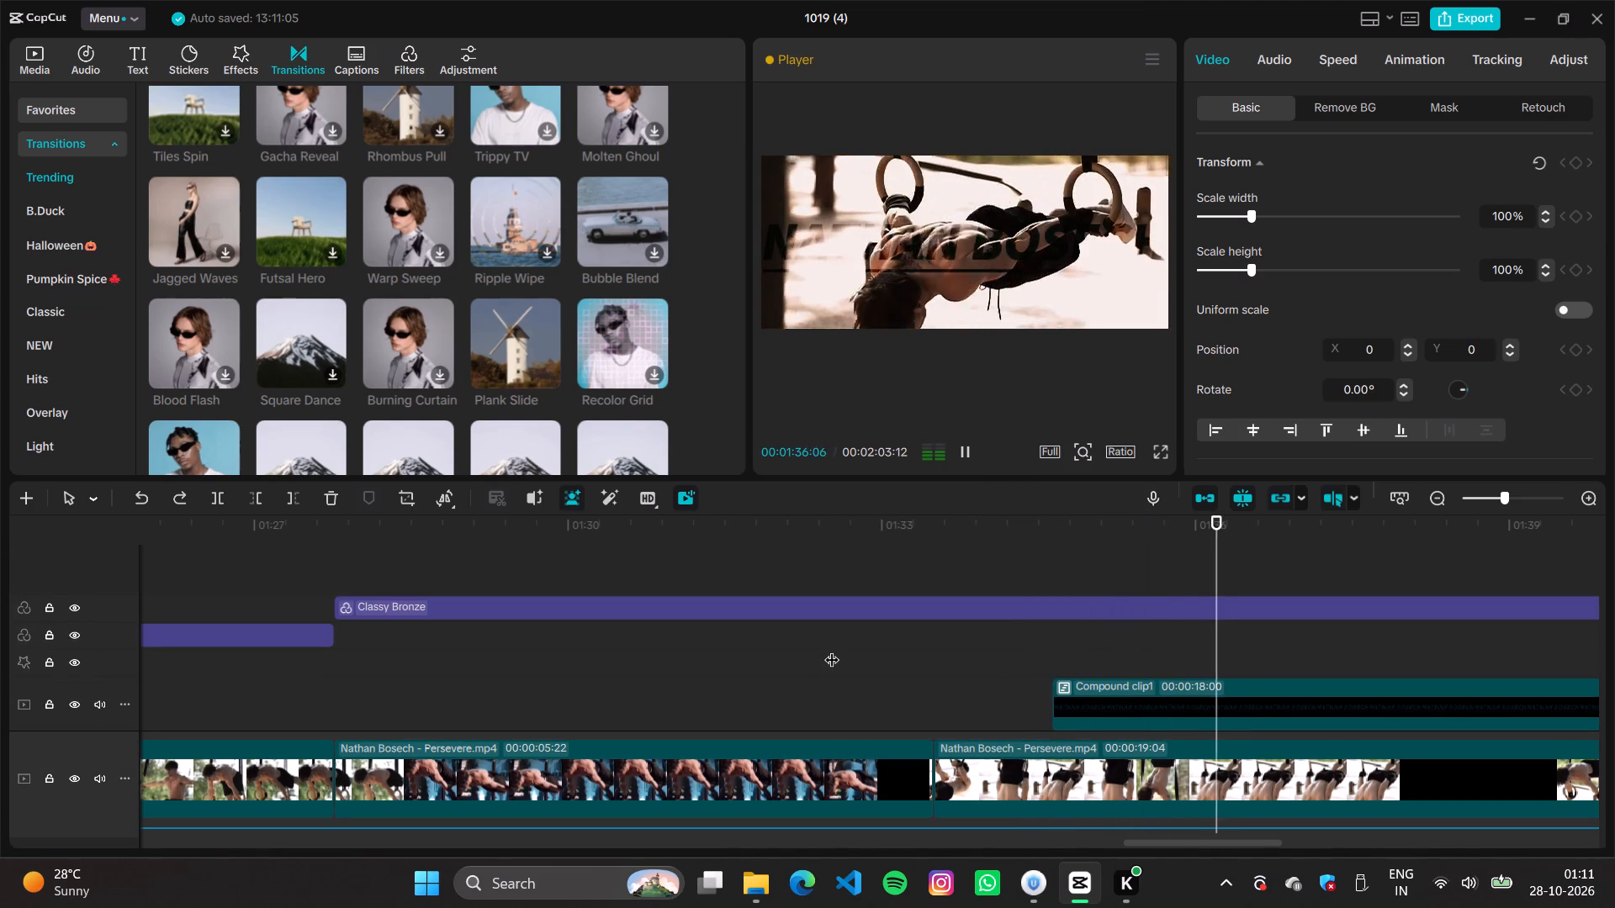
scroll(825, 673, down, 4)
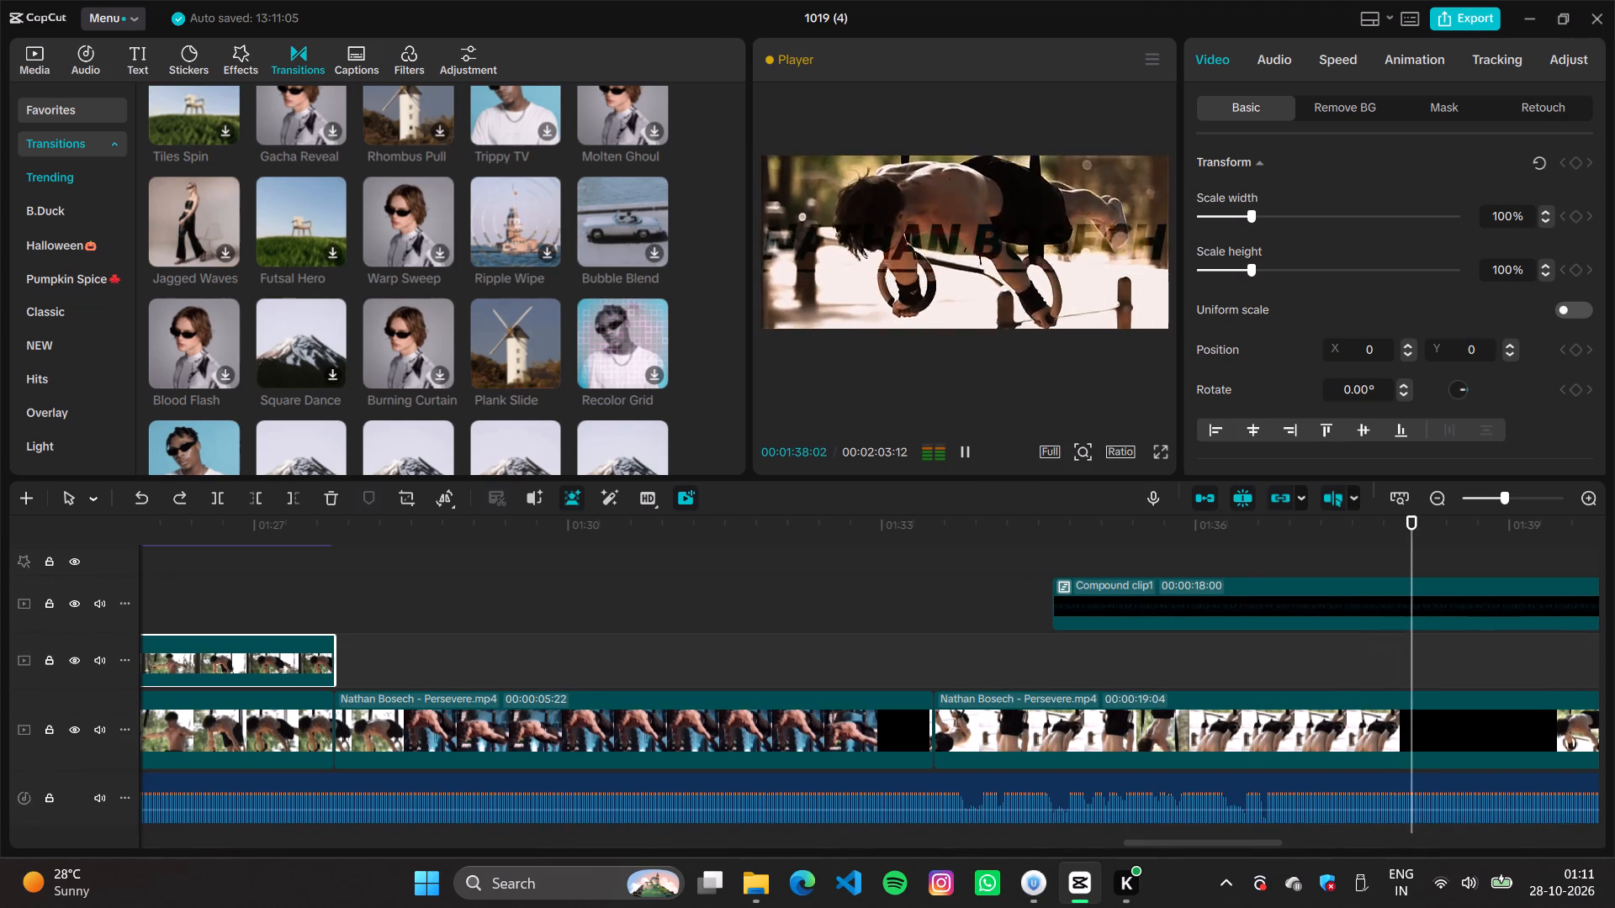
scroll(825, 673, down, 5)
scroll(825, 673, up, 3)
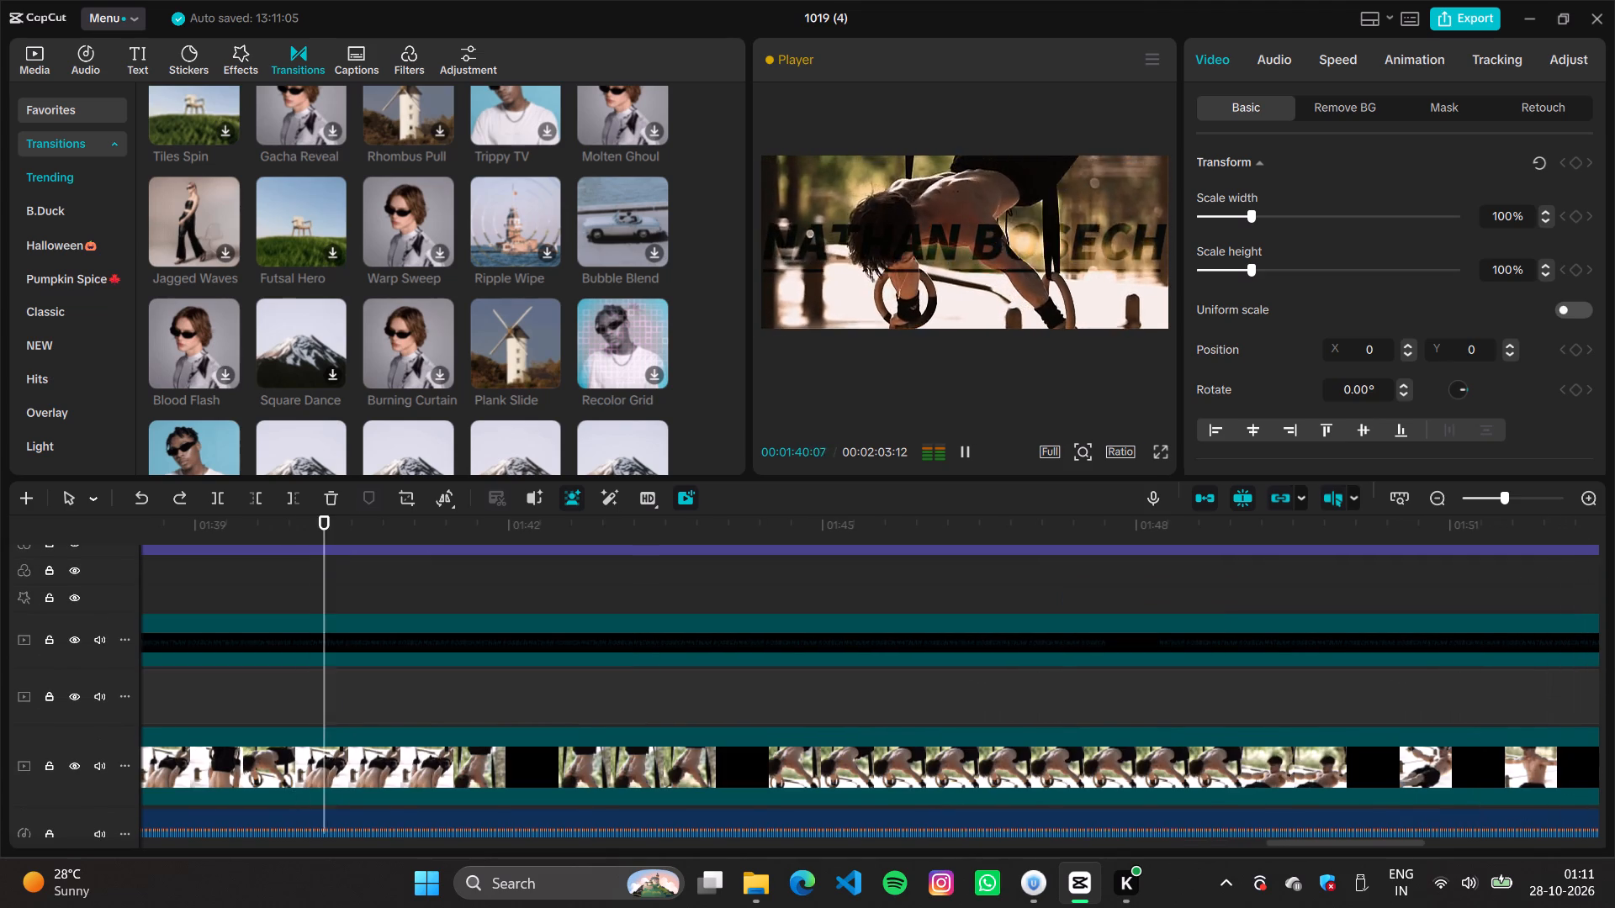
scroll(825, 673, up, 2)
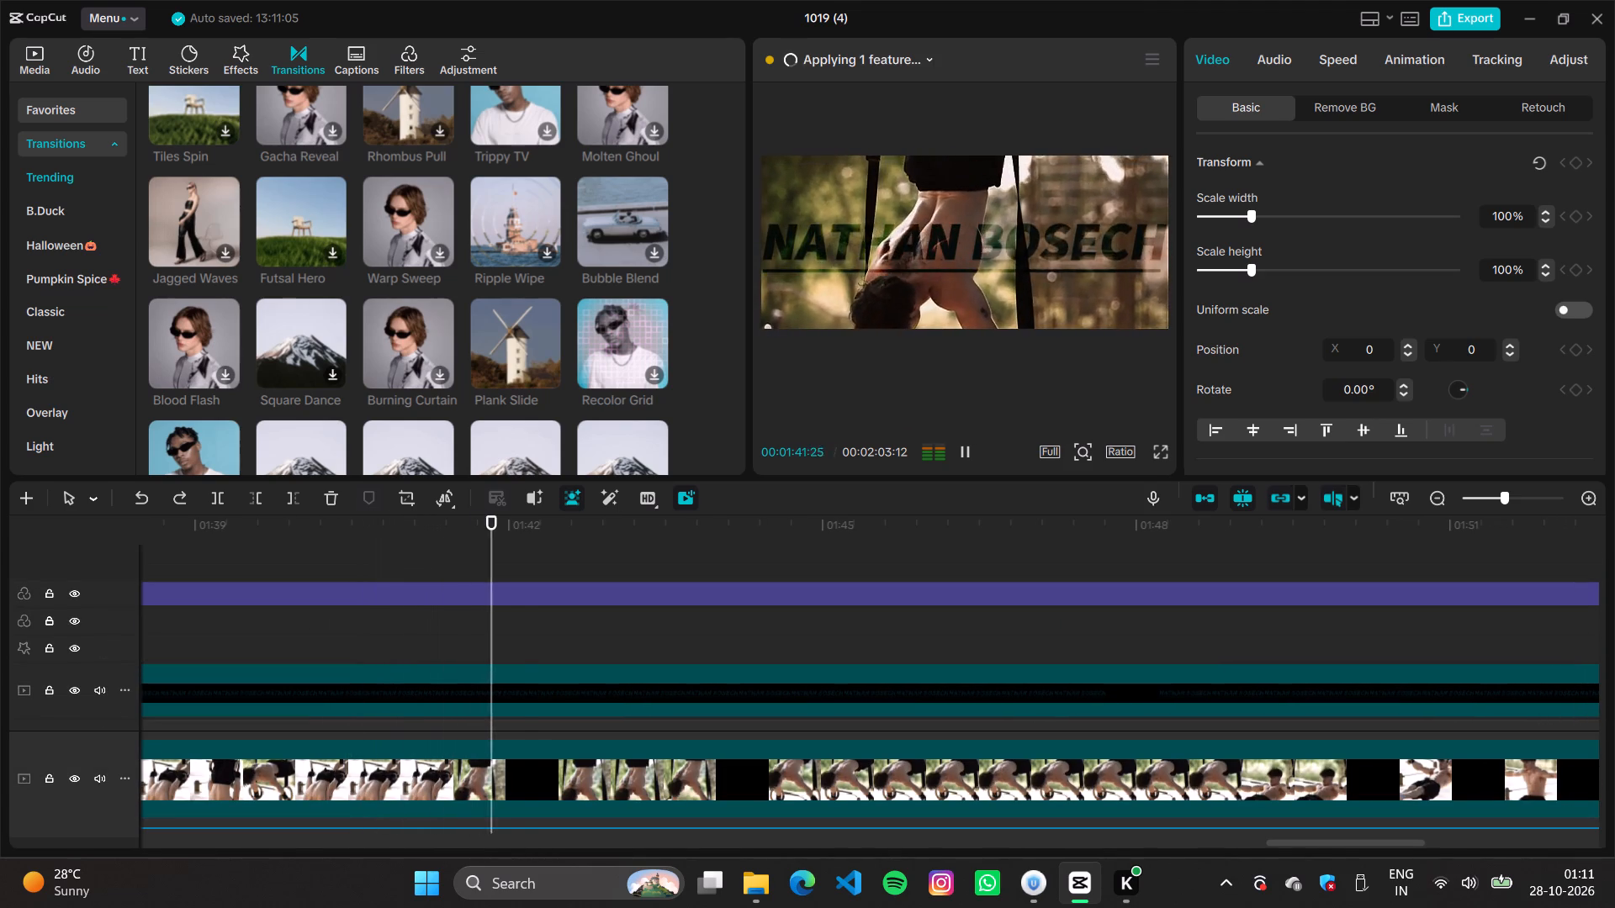
Check the processing status of Compound clip1 and play the rest of the edit from about 00:01:47:02 to the end.
click(929, 57)
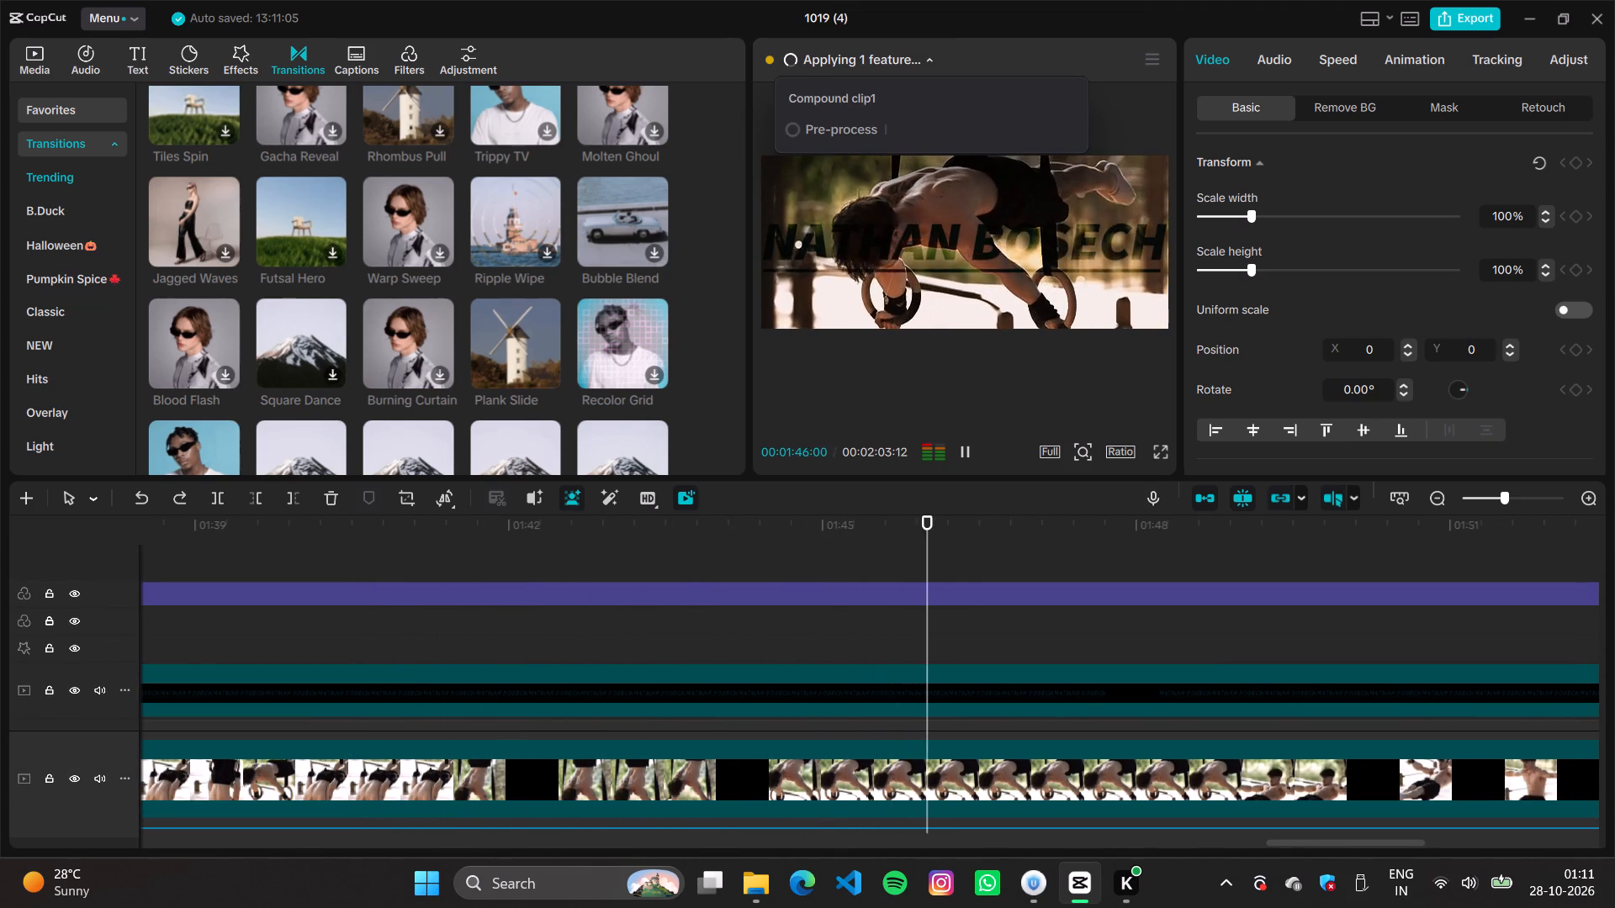
click(1038, 559)
click(1038, 559)
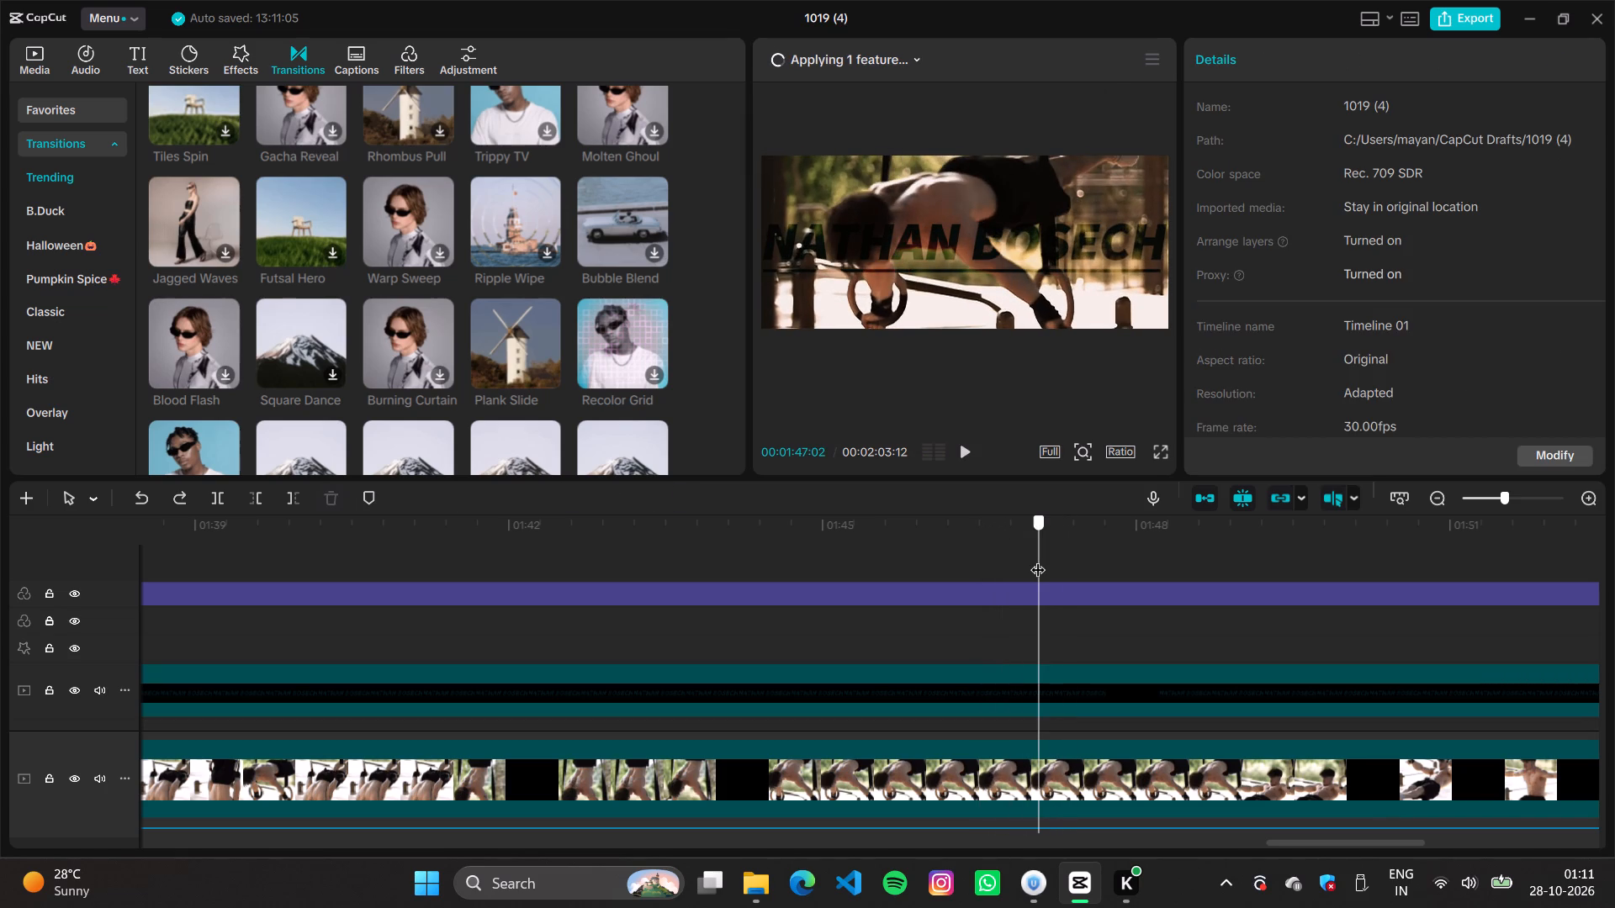
key(space)
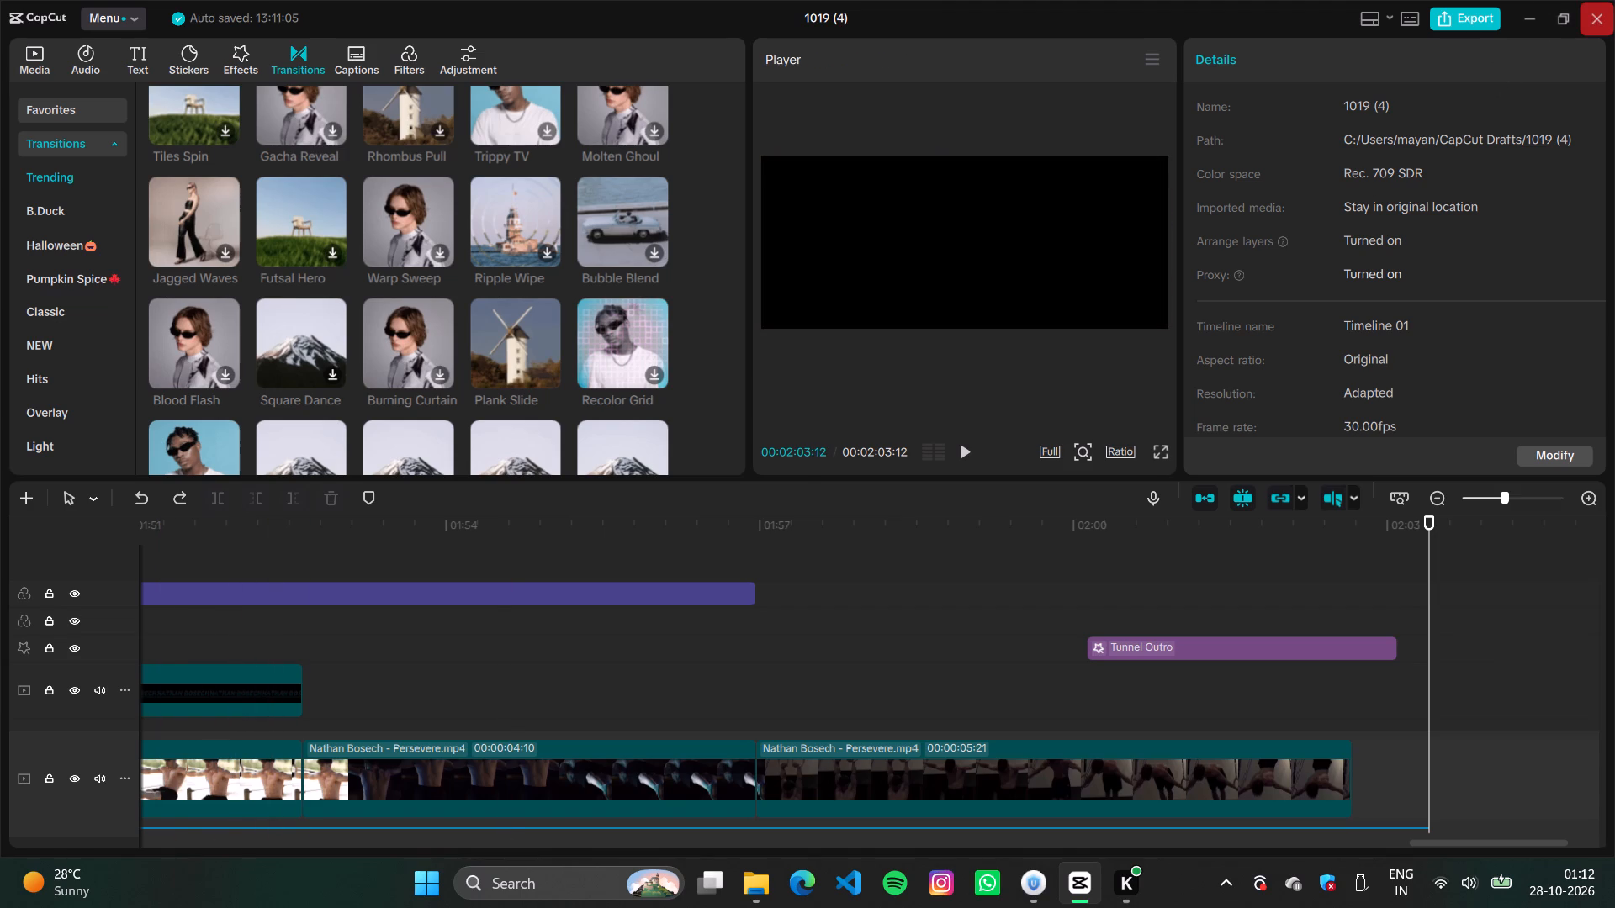
Return the playhead to 00:00:00:00 and play the whole edit from the beginning.
click(649, 554)
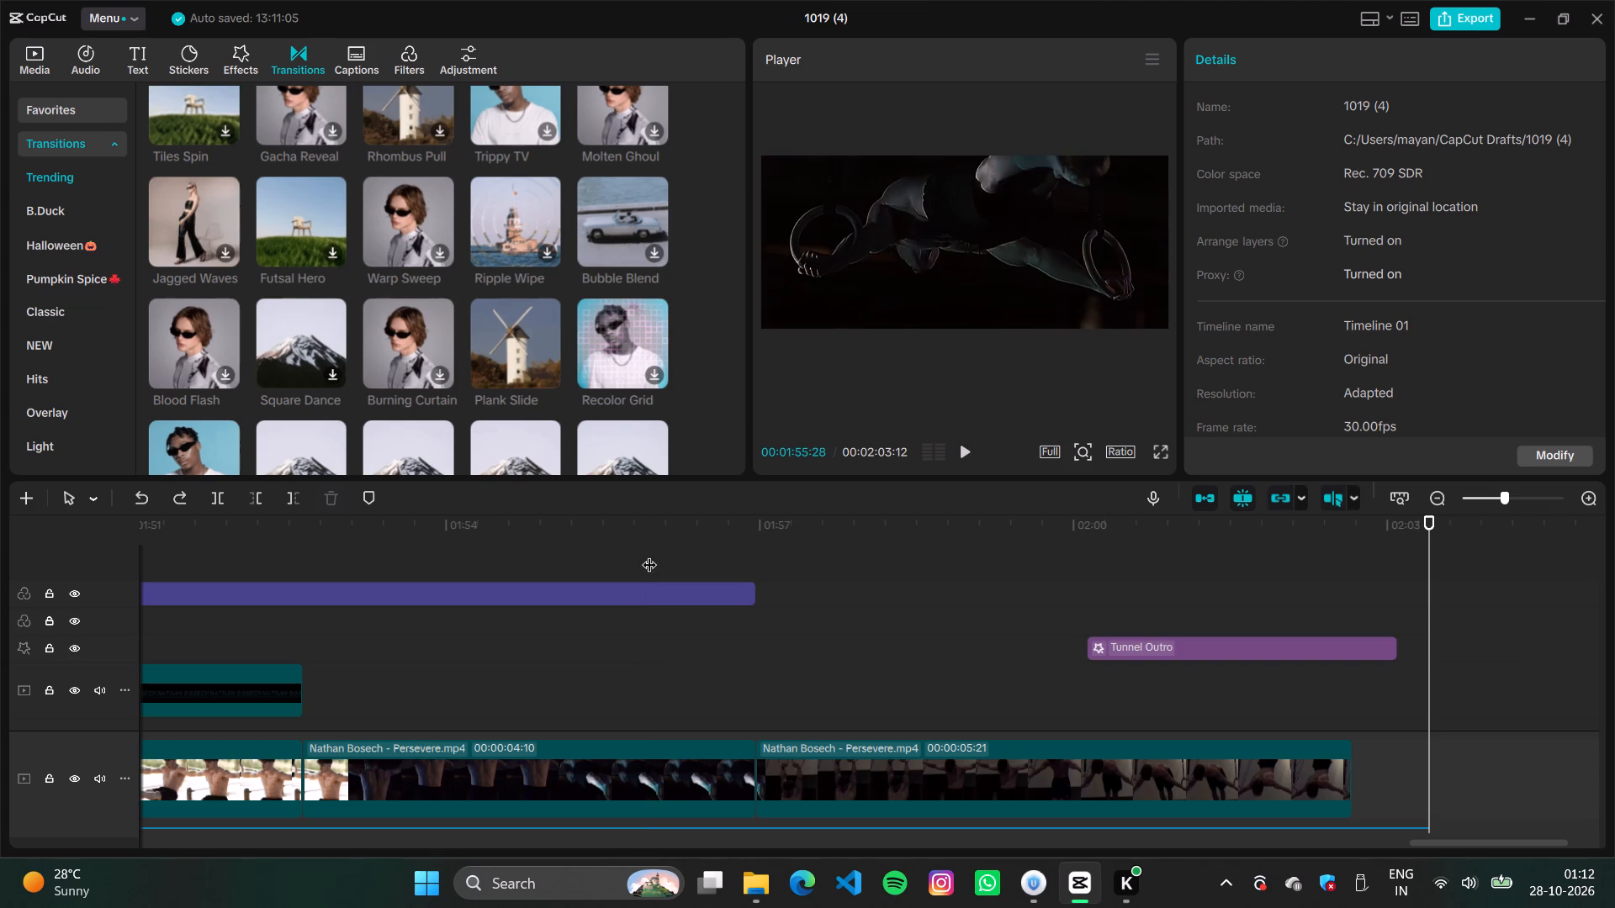
drag(649, 554, 0, 750)
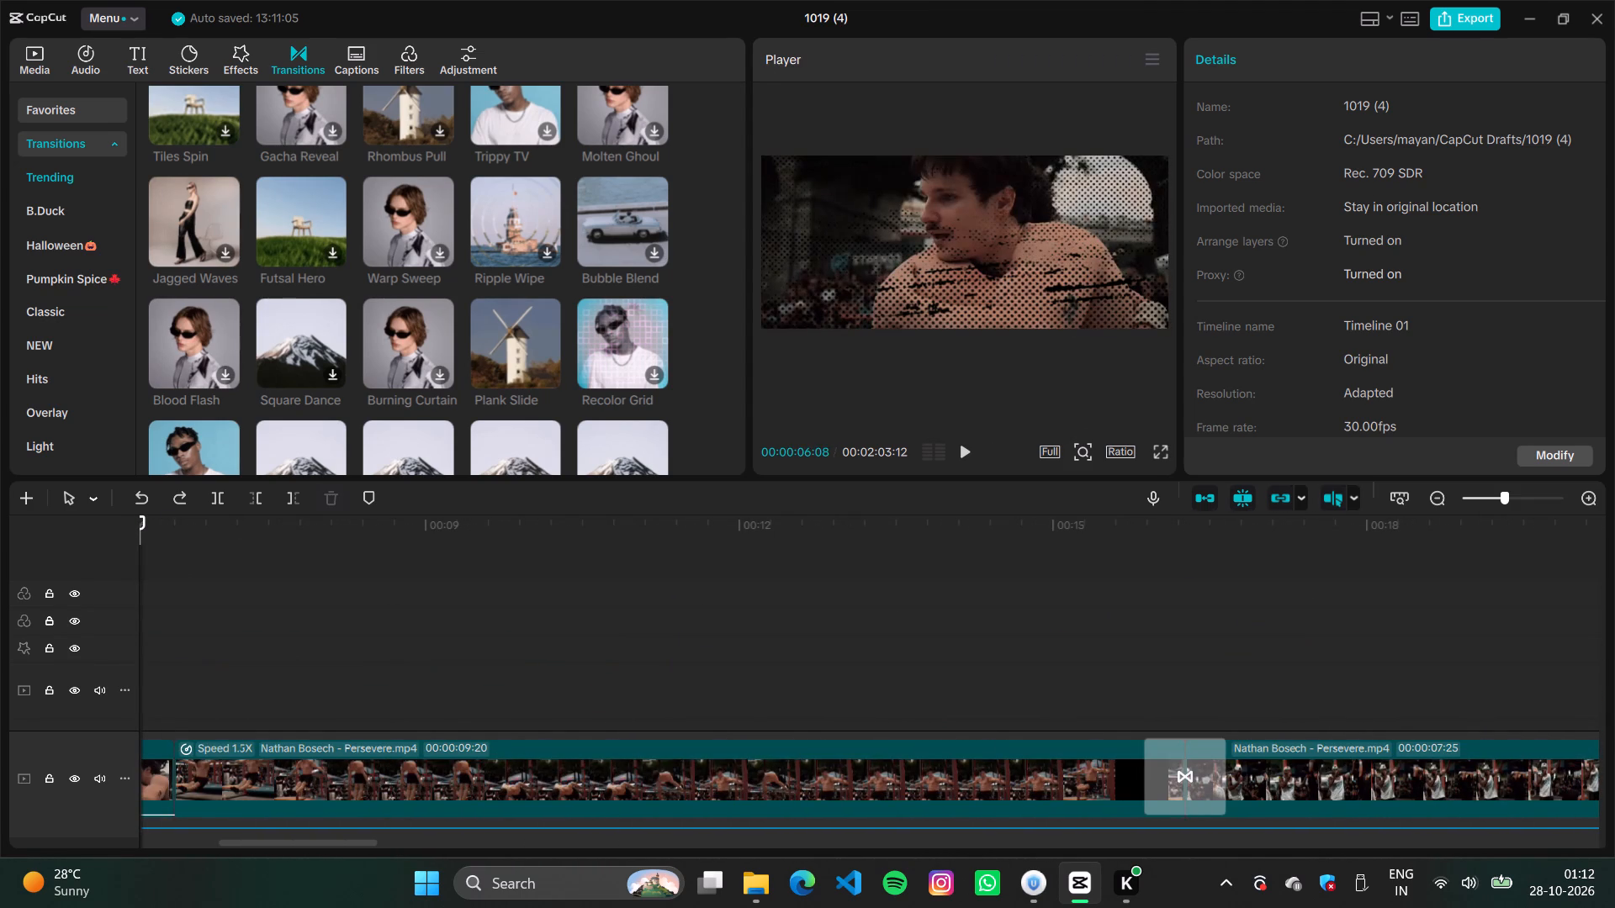
ctrl+scroll(505, 883, down, 13)
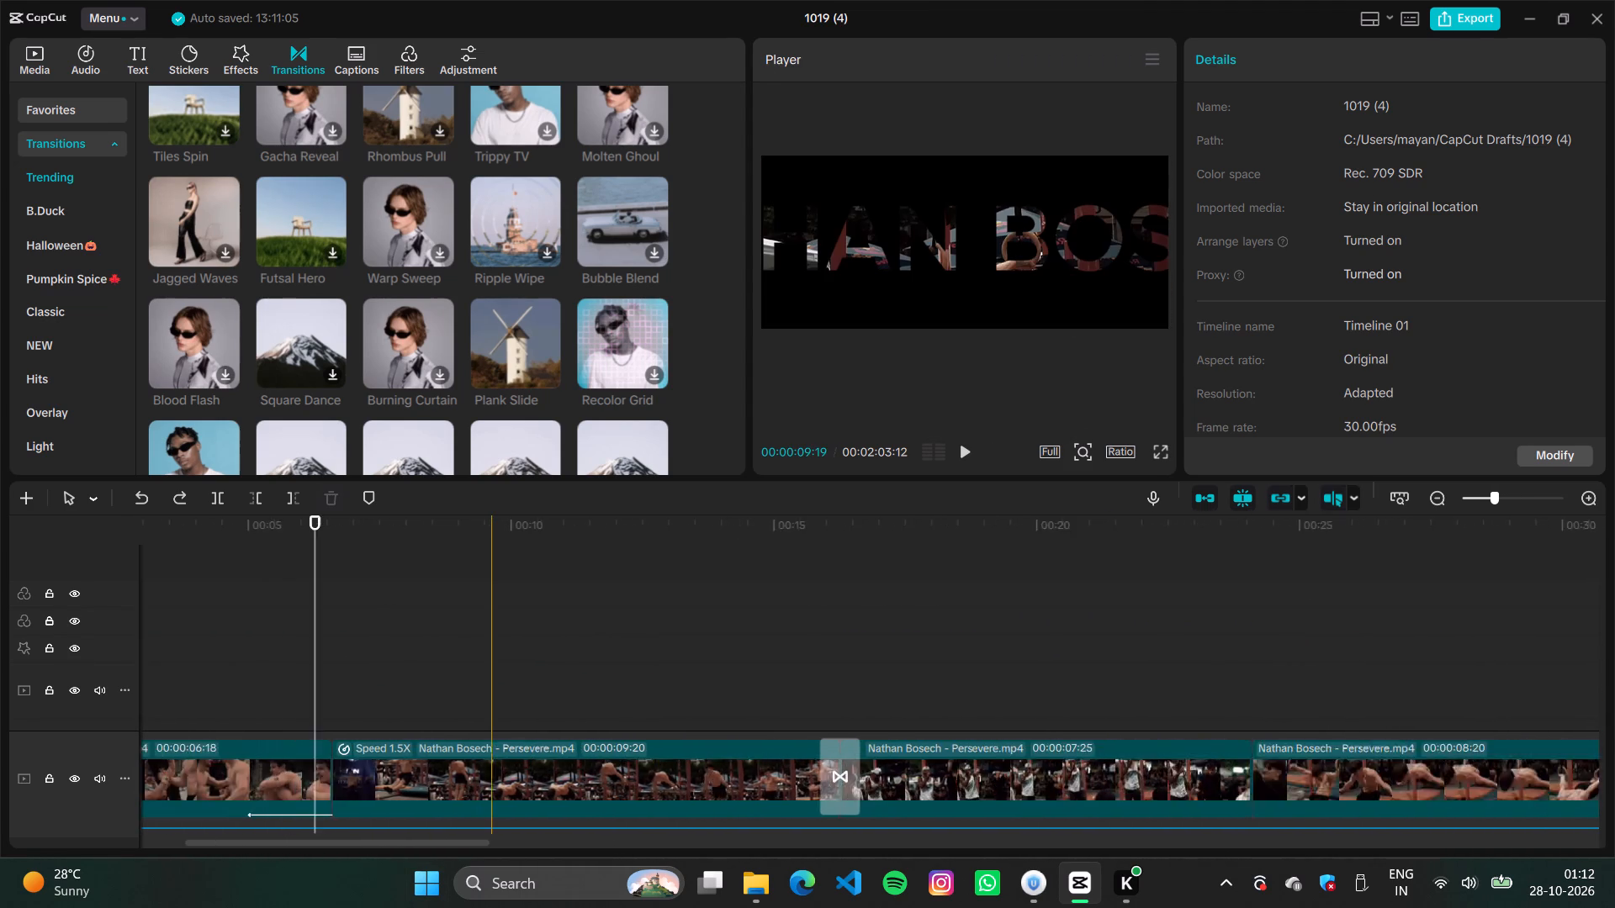
ctrl+scroll(493, 741, down, 18)
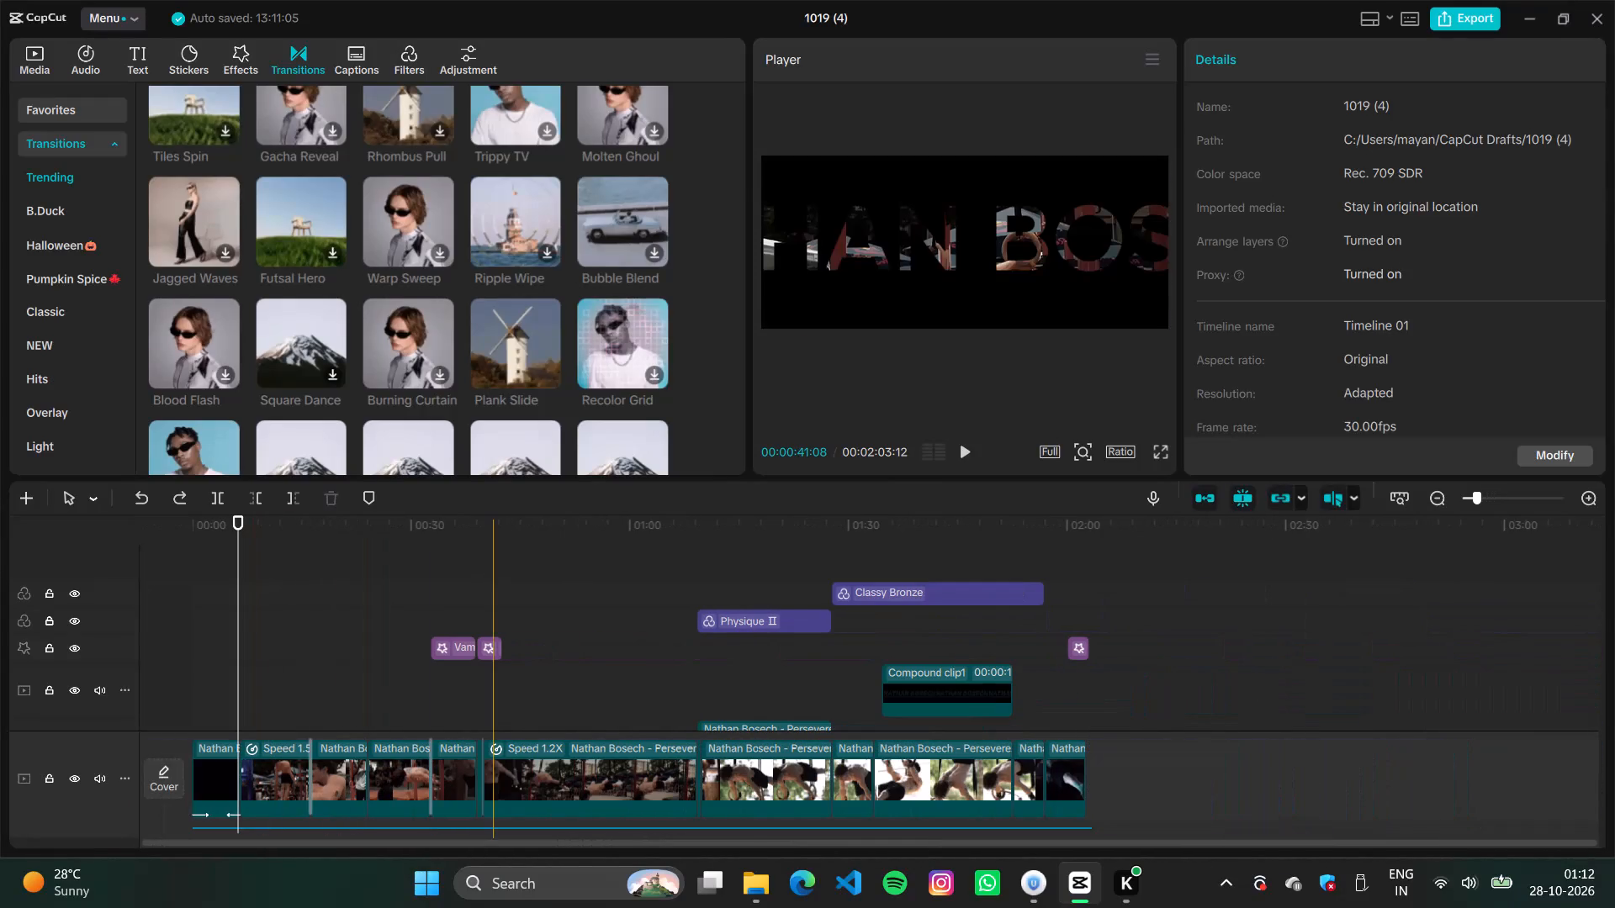
scroll(534, 703, down, 6)
scroll(534, 703, up, 2)
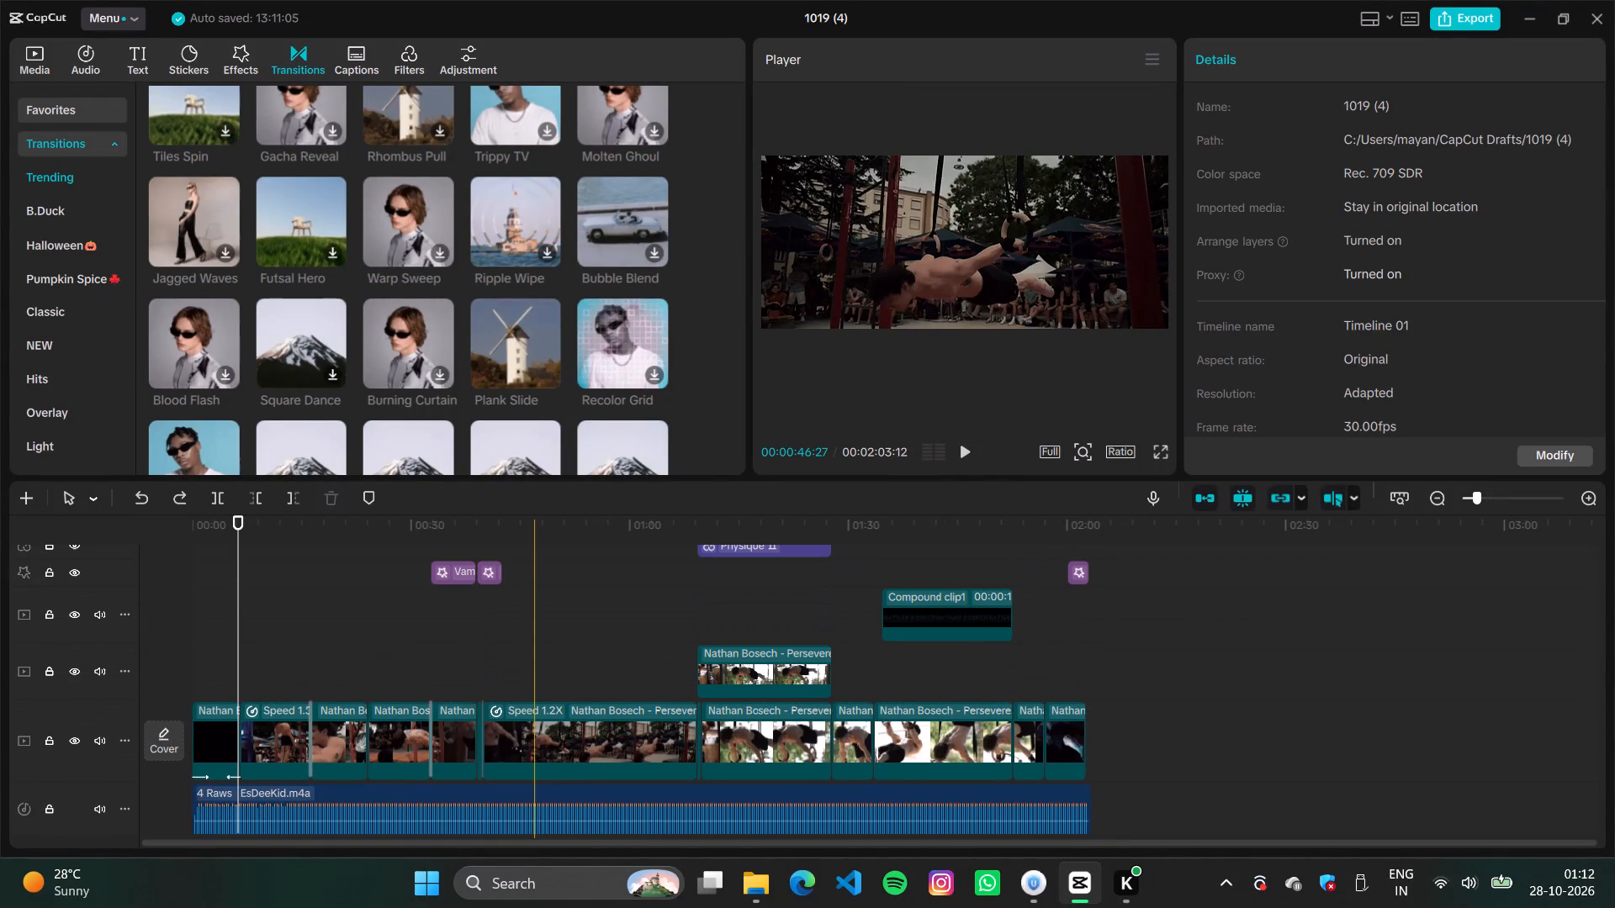
drag(240, 656, 91, 688)
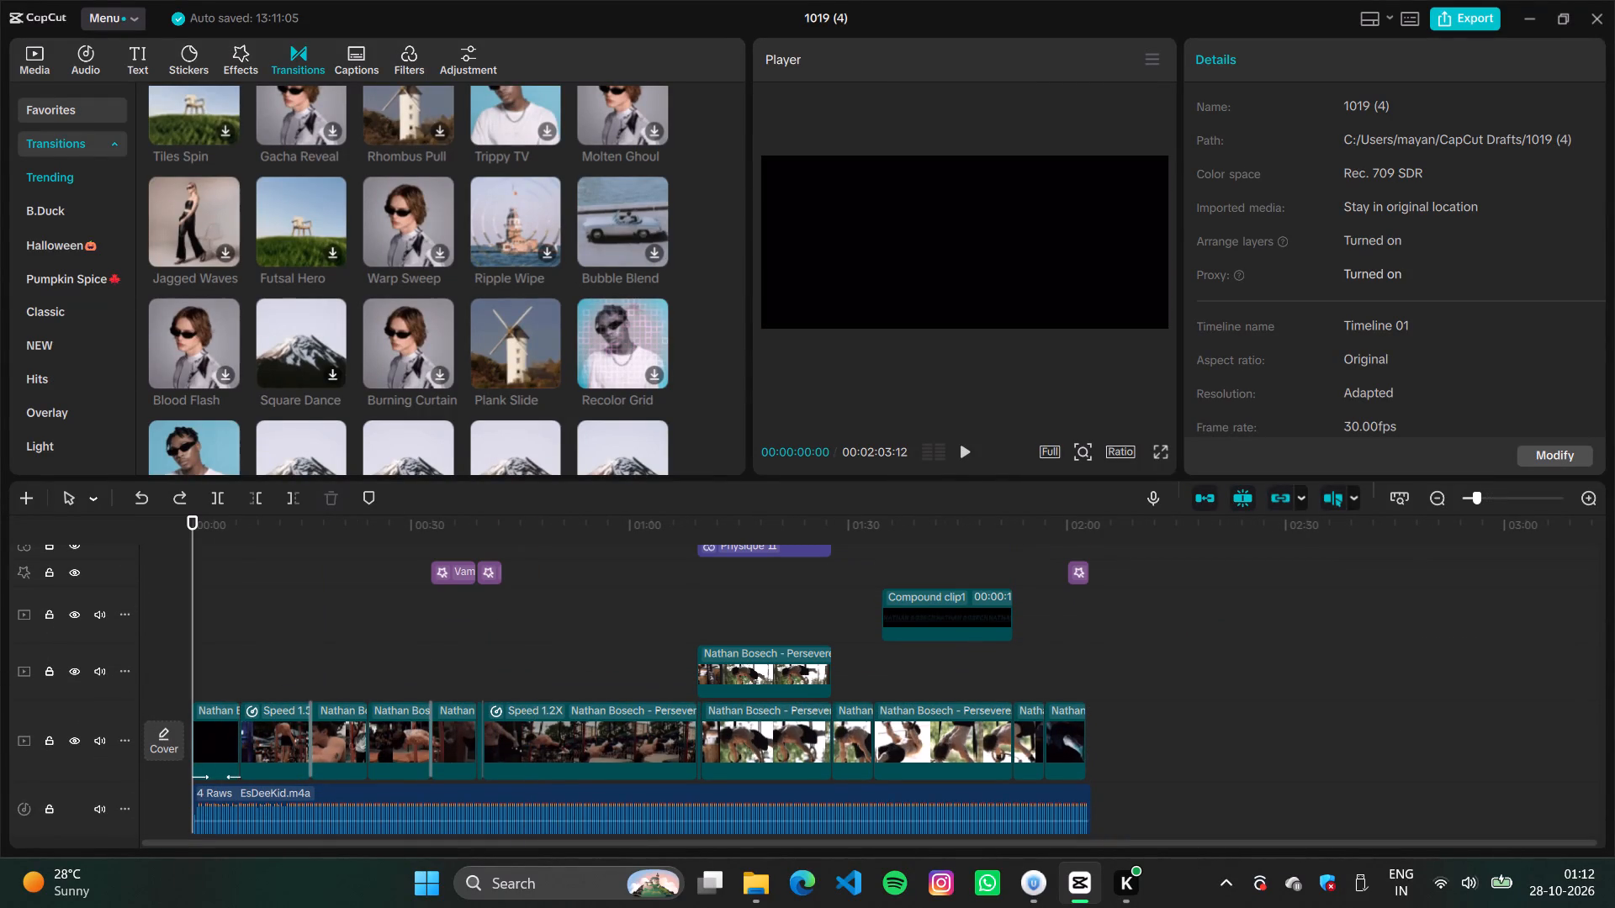
key(space)
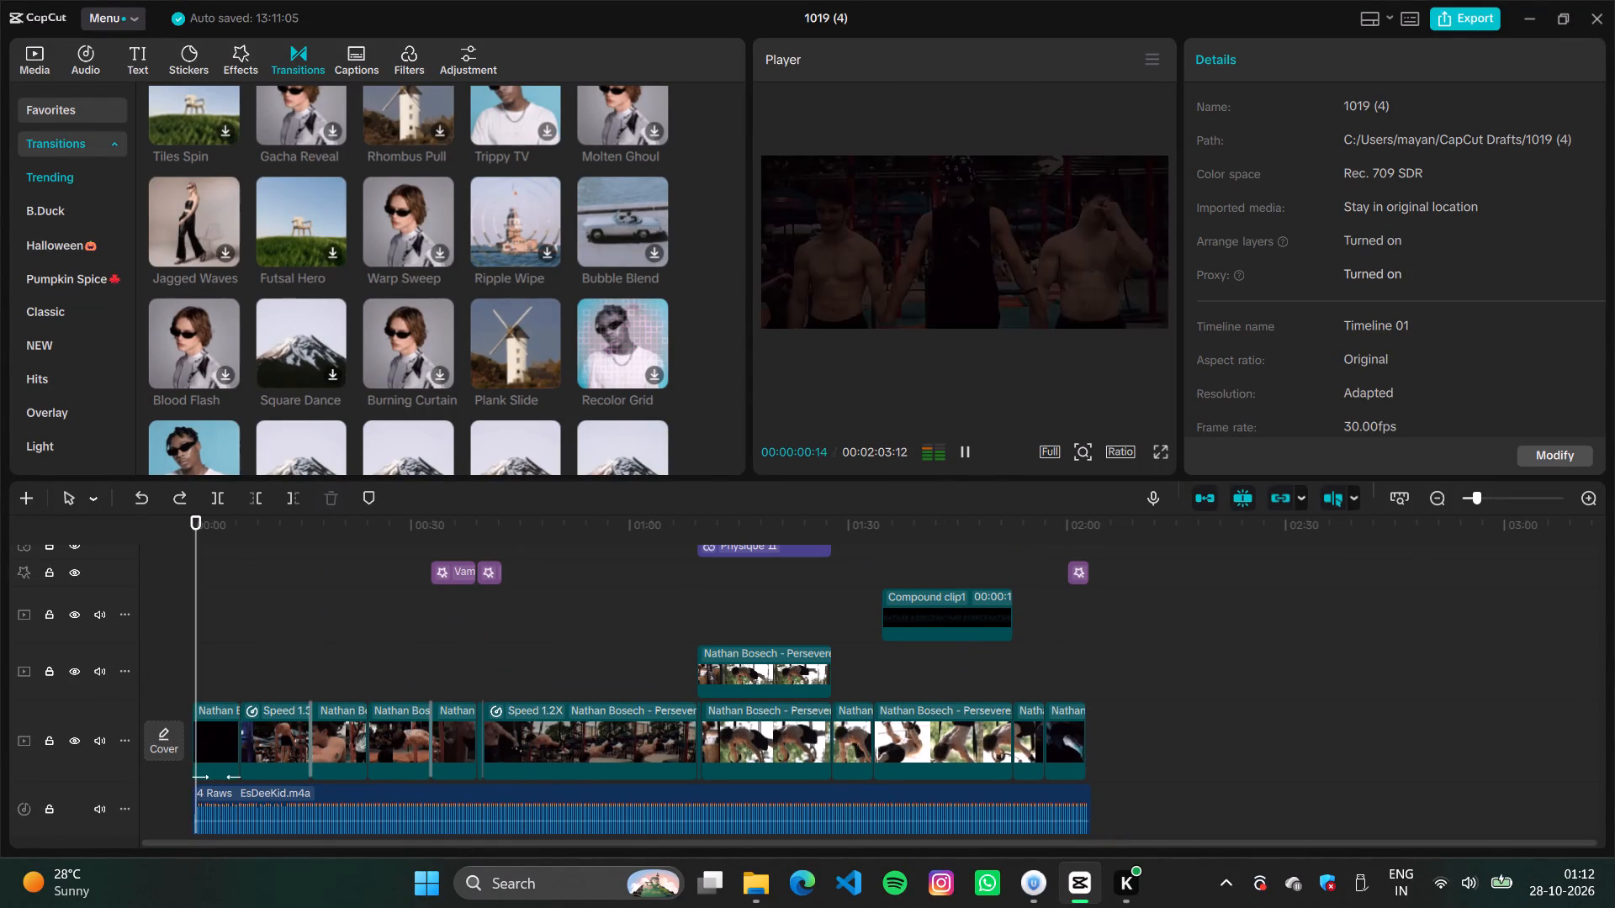
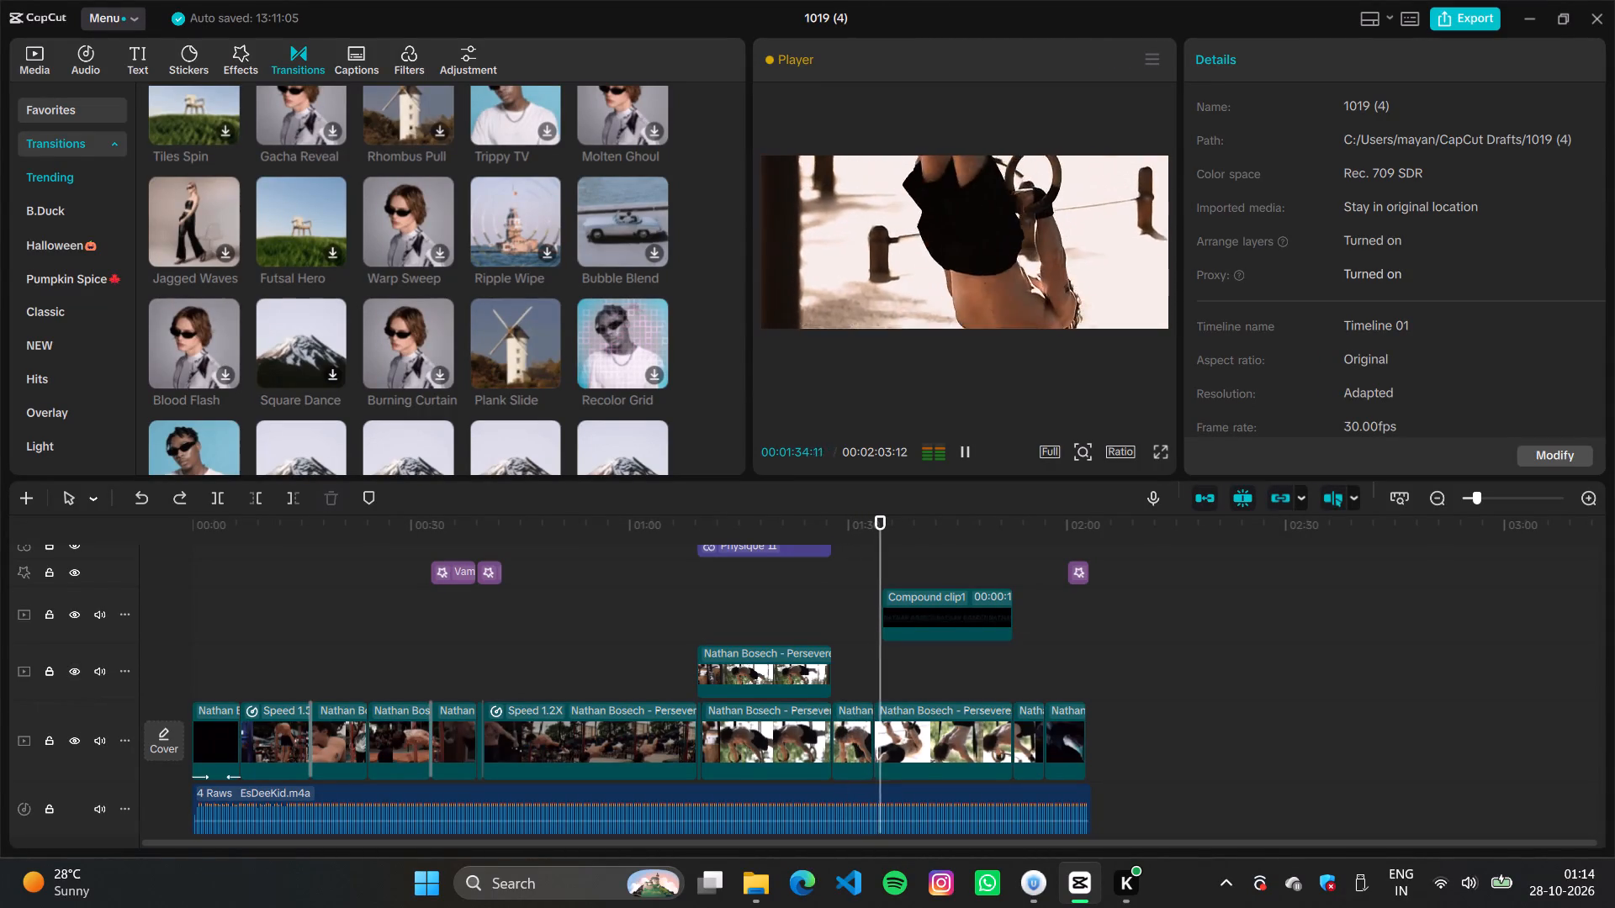
Stop the full playback, check the frame around 00:00:19:14 and return the playhead to 00:00:00:00.
click(1014, 675)
click(335, 640)
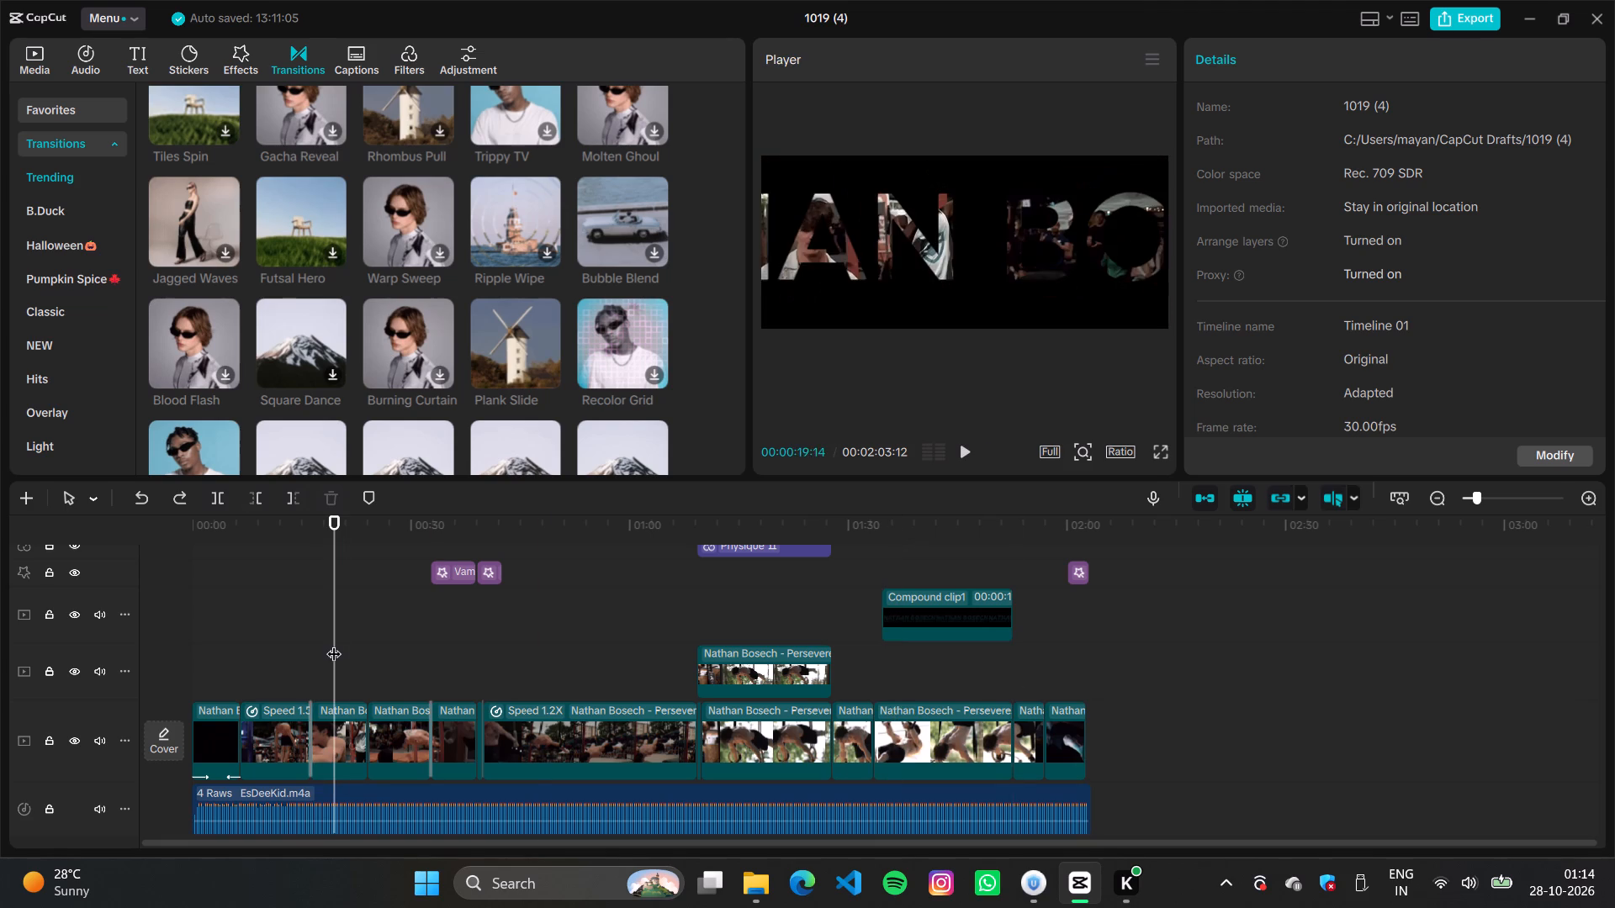
drag(334, 643, 0, 751)
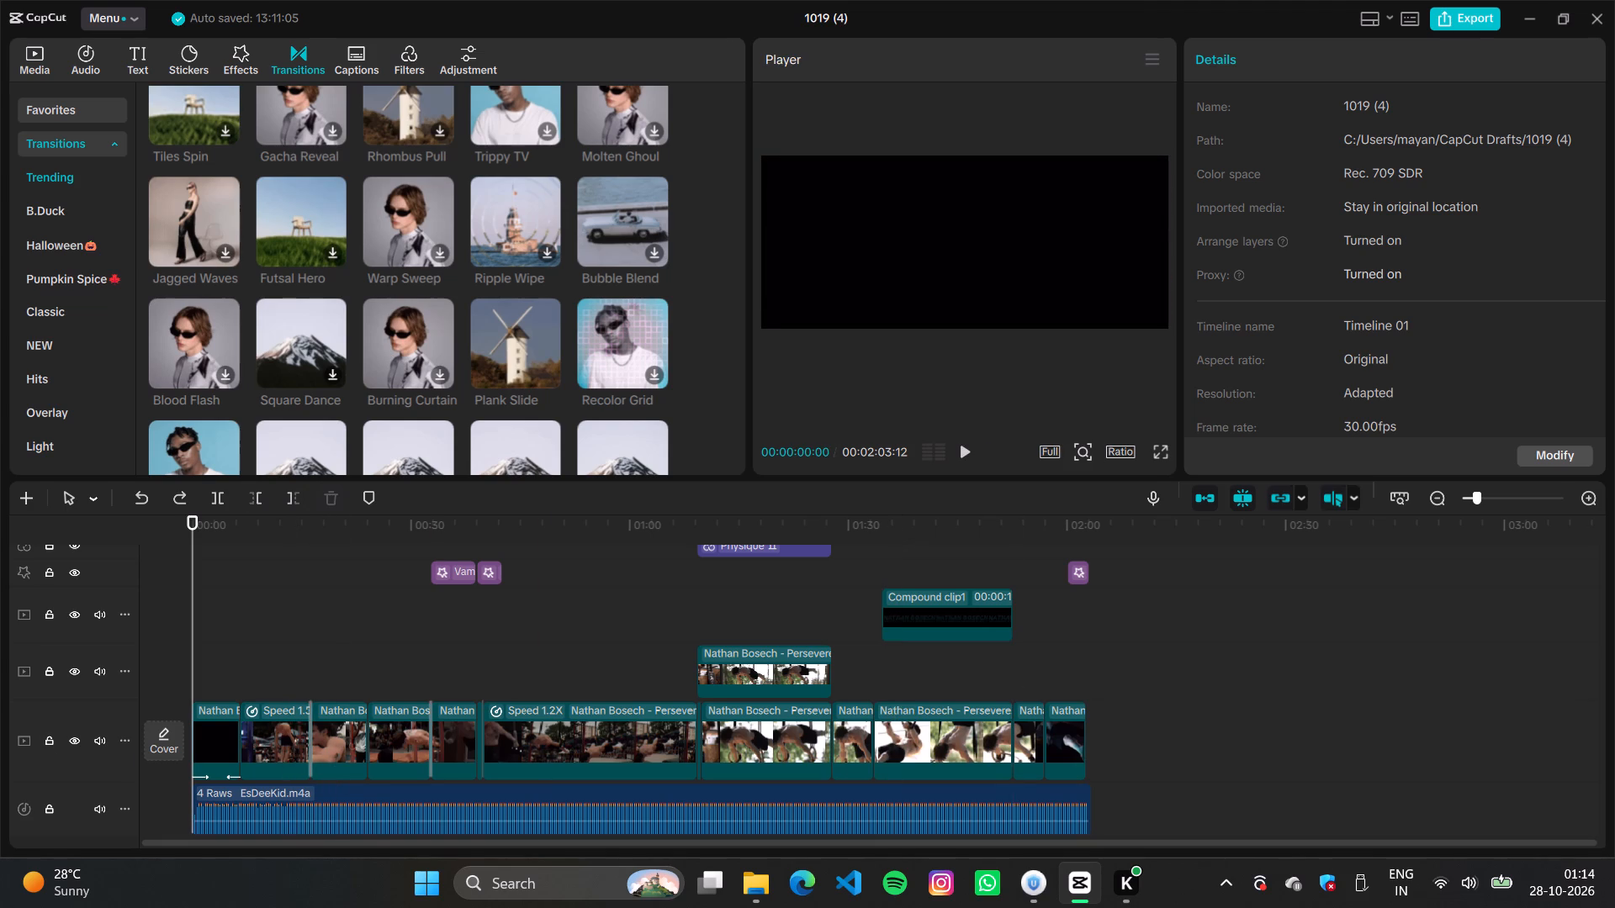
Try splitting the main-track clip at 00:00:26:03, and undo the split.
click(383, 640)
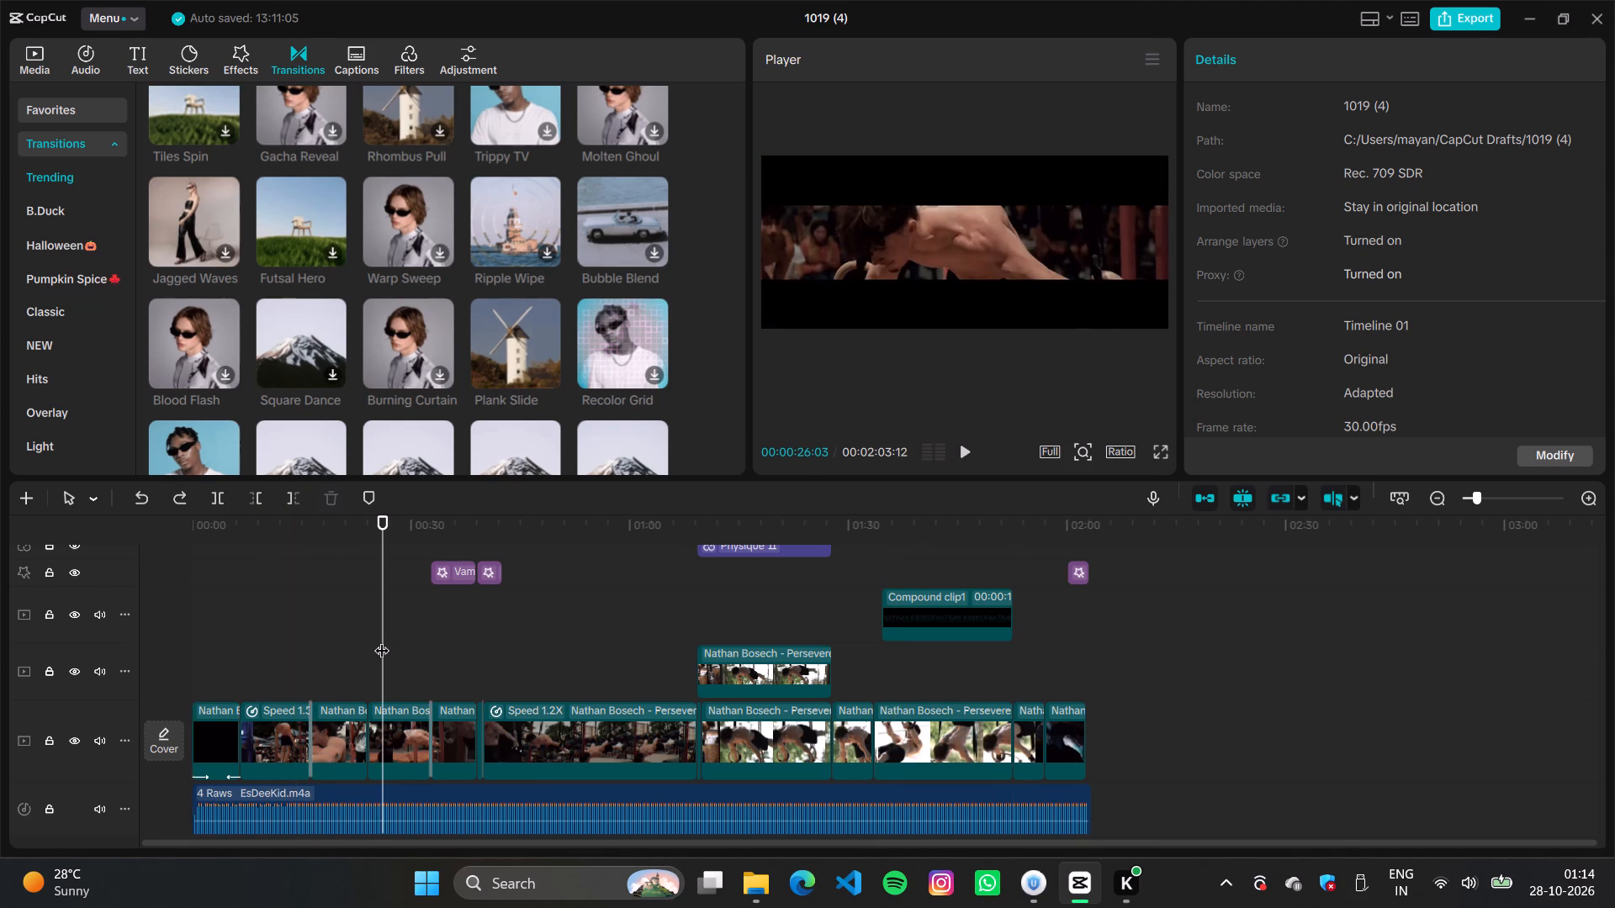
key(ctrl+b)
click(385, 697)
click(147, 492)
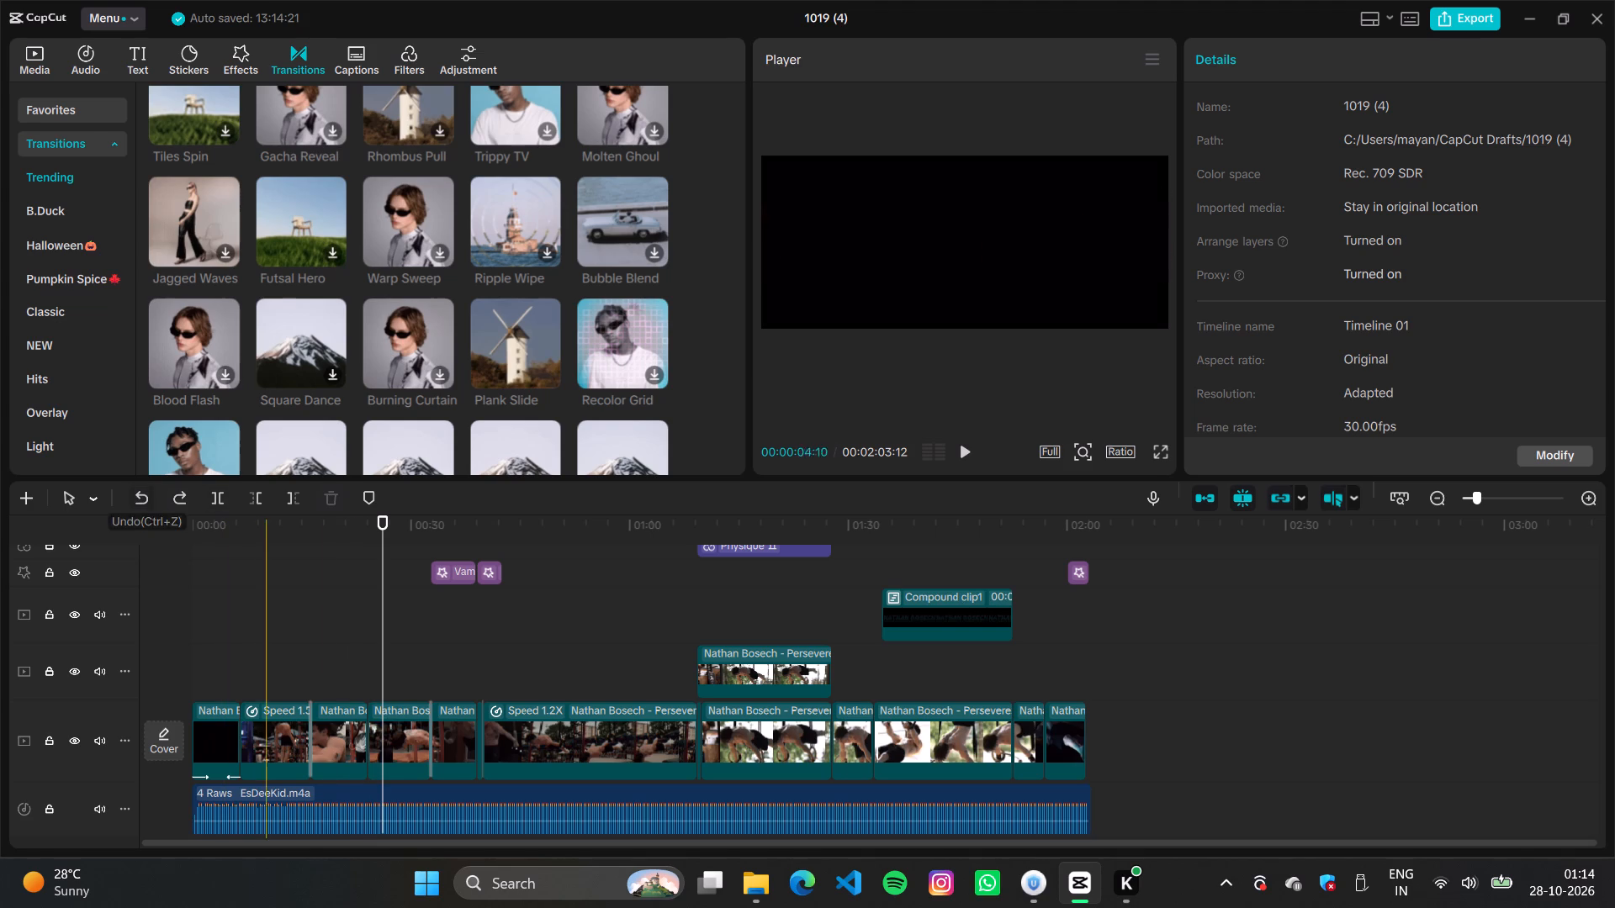
Spot-check the edit by playing short passages around 00:00:24 and 00:00:32, and the ending through to 00:02:03:12.
click(356, 621)
click(366, 604)
key(space)
key(space)
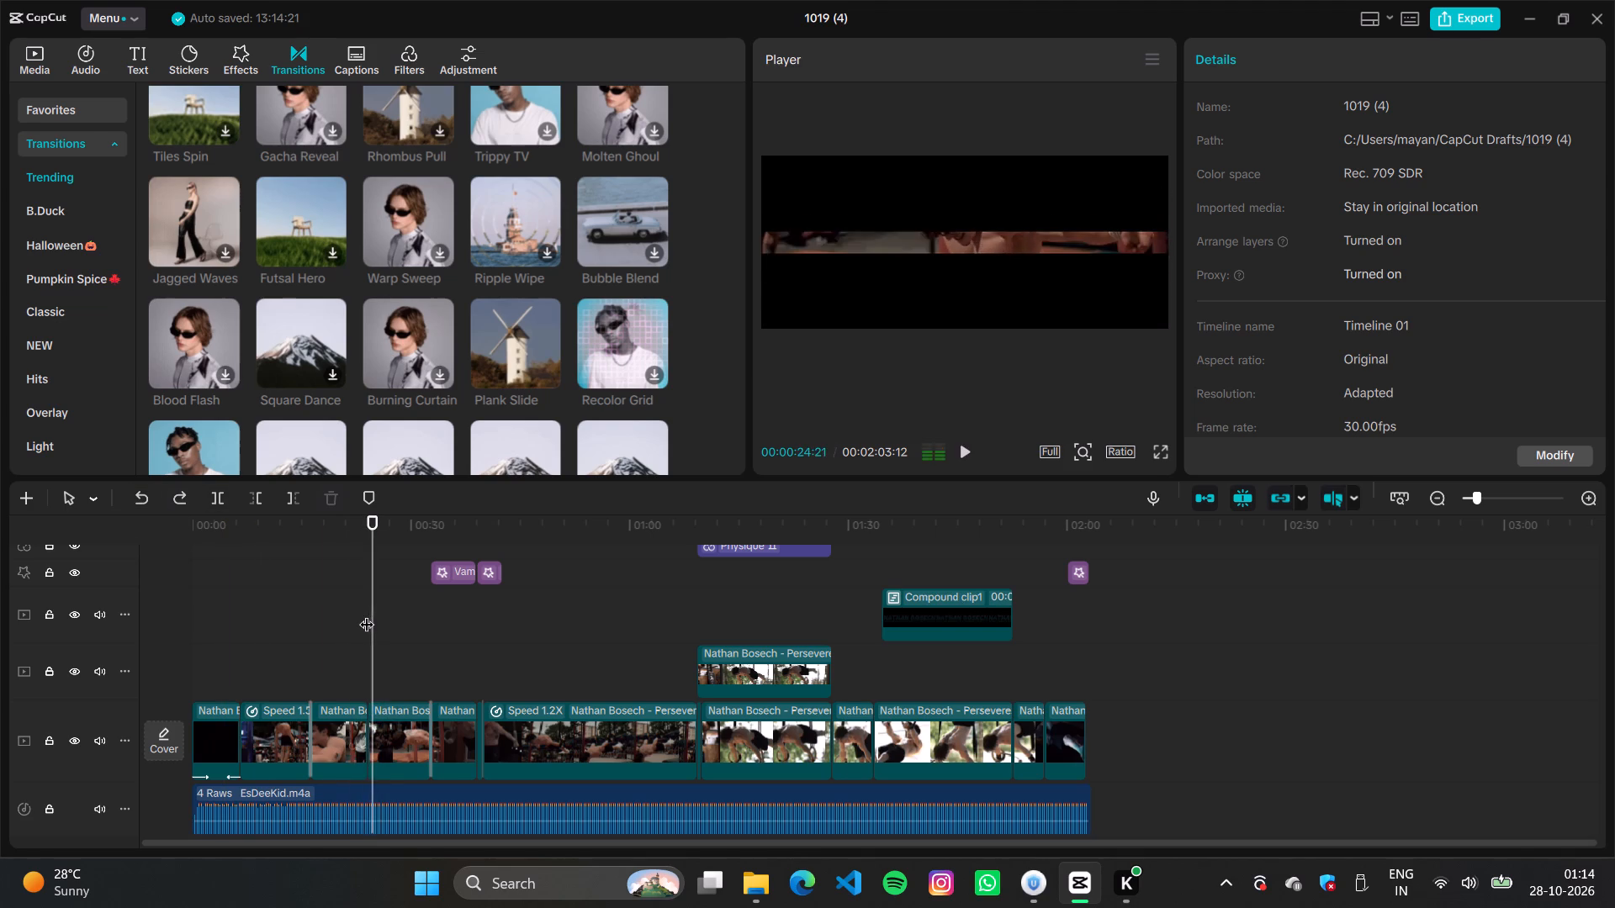
key(space)
click(437, 619)
key(space)
key(space)
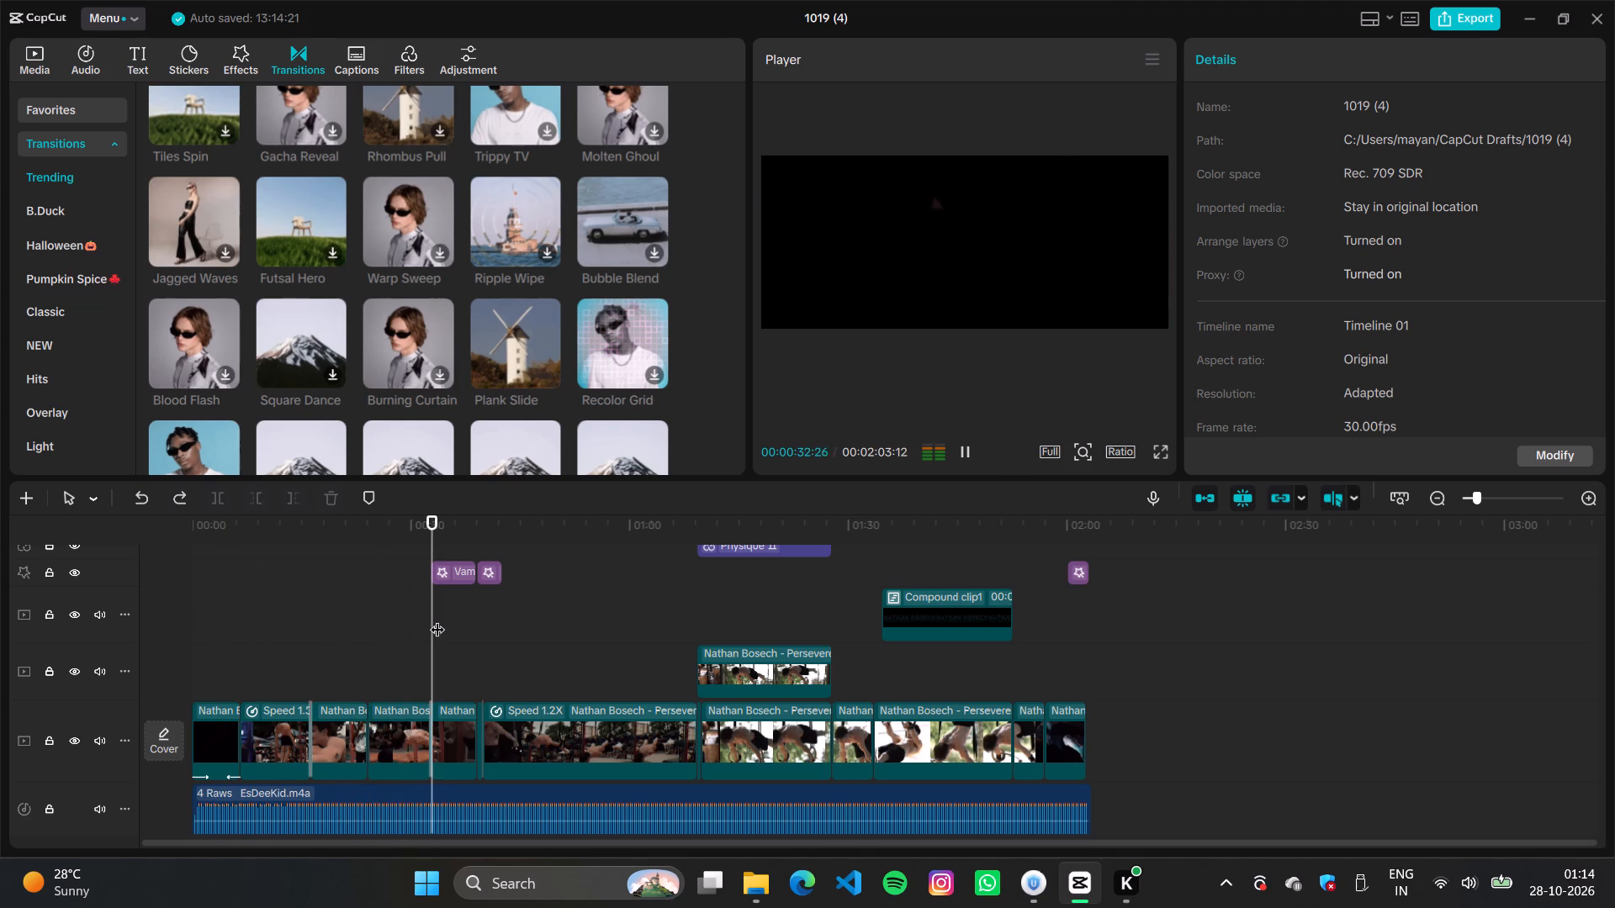
click(936, 647)
click(1072, 664)
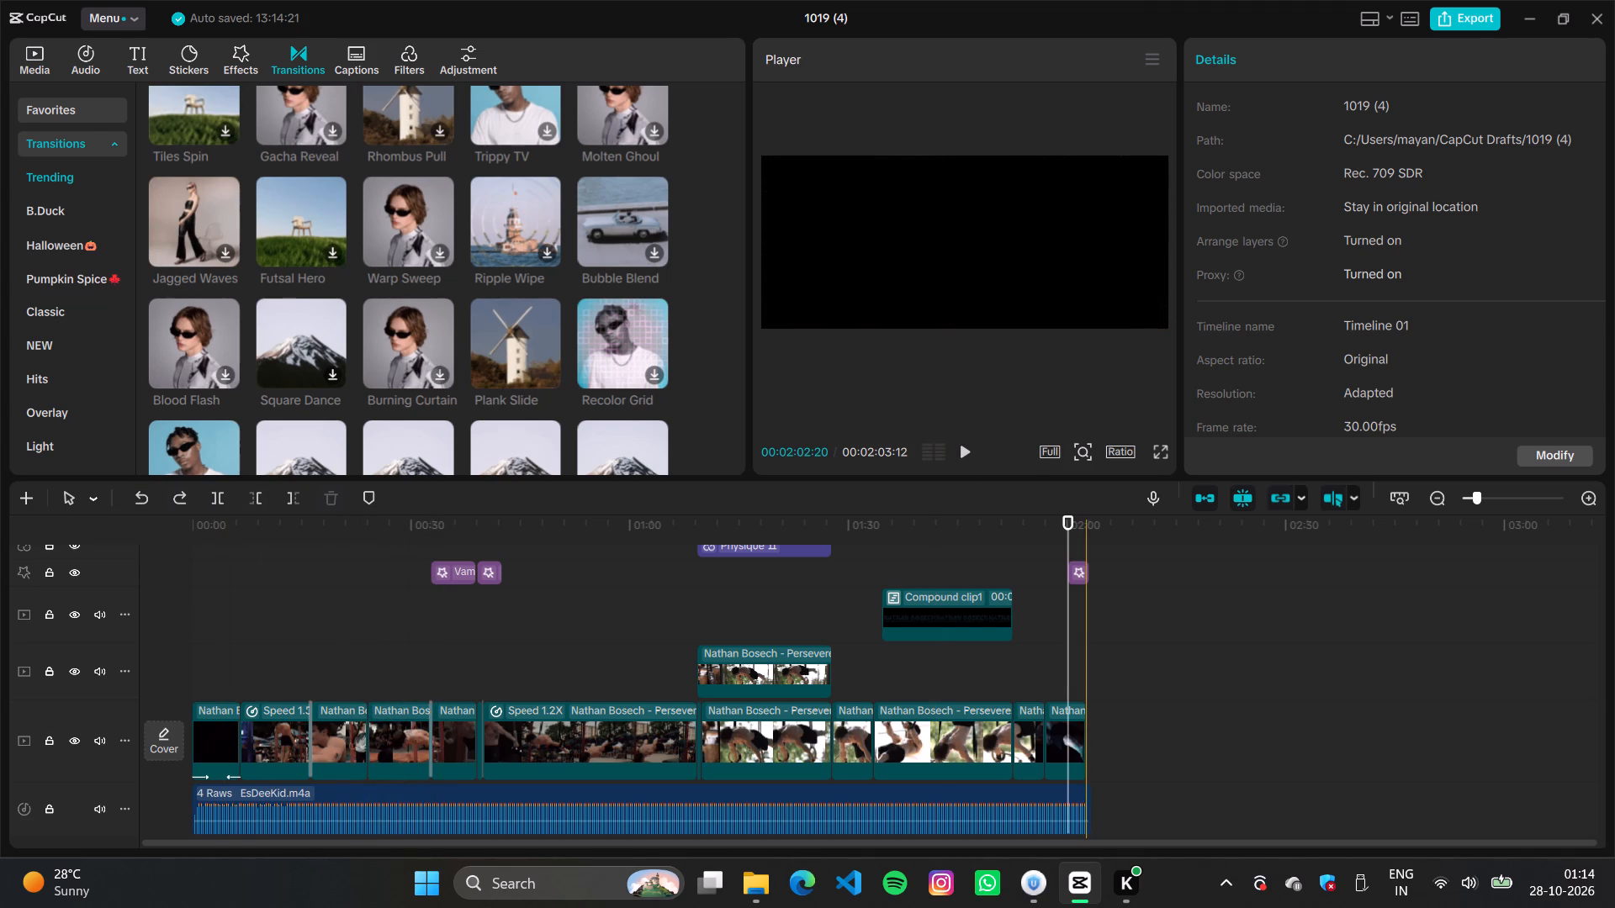
click(1082, 661)
key(space)
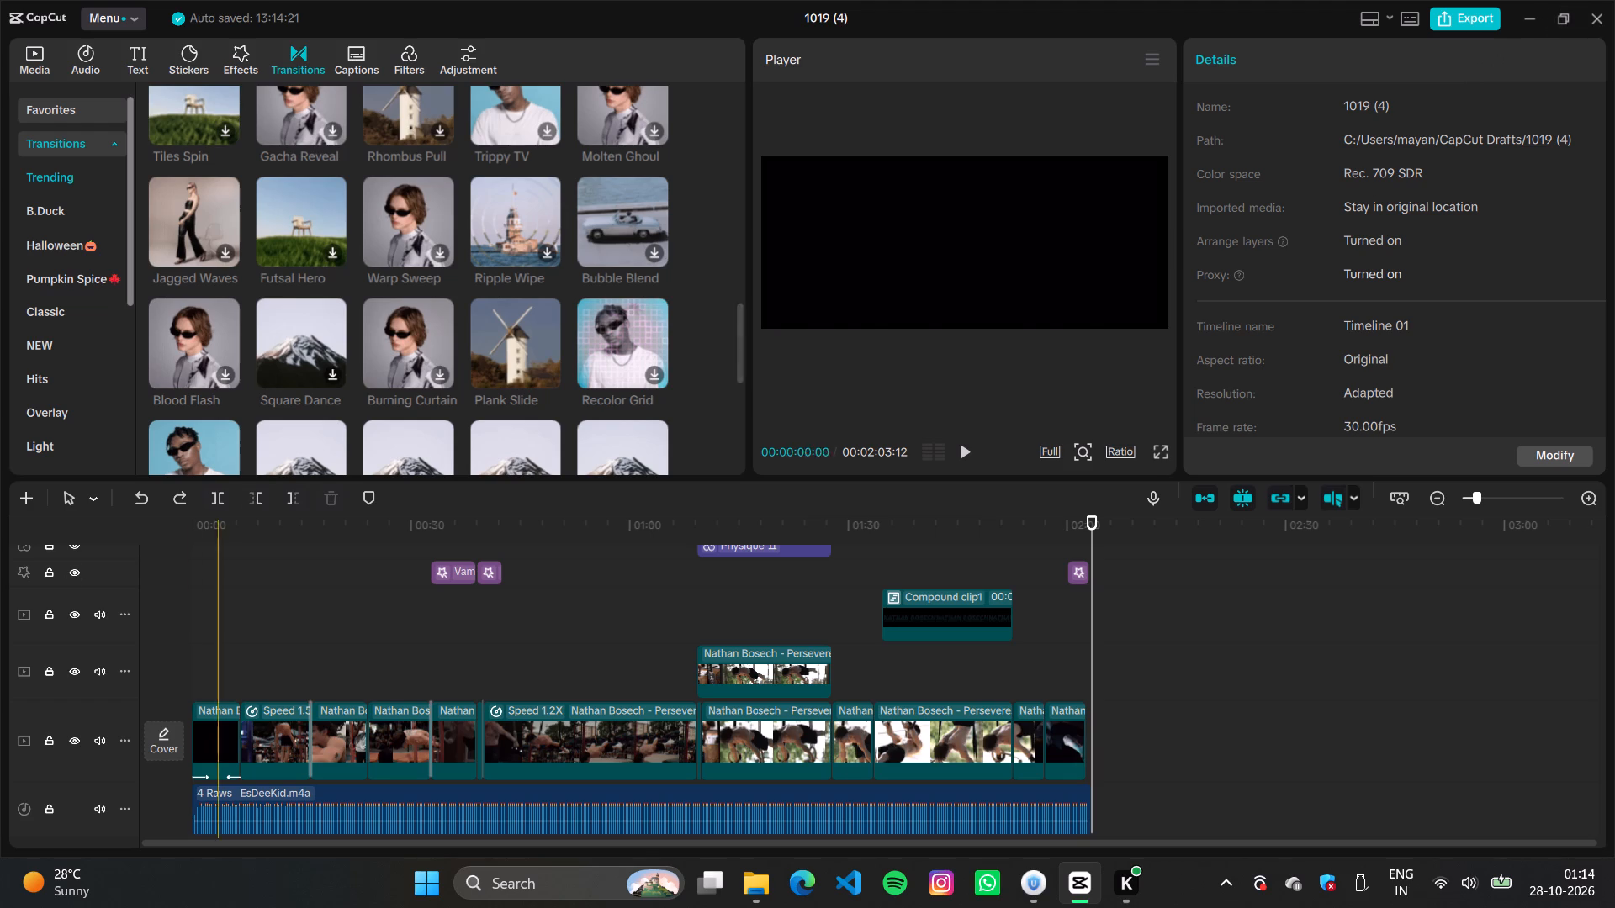
Close the 1019 (4) project window.
click(1603, 12)
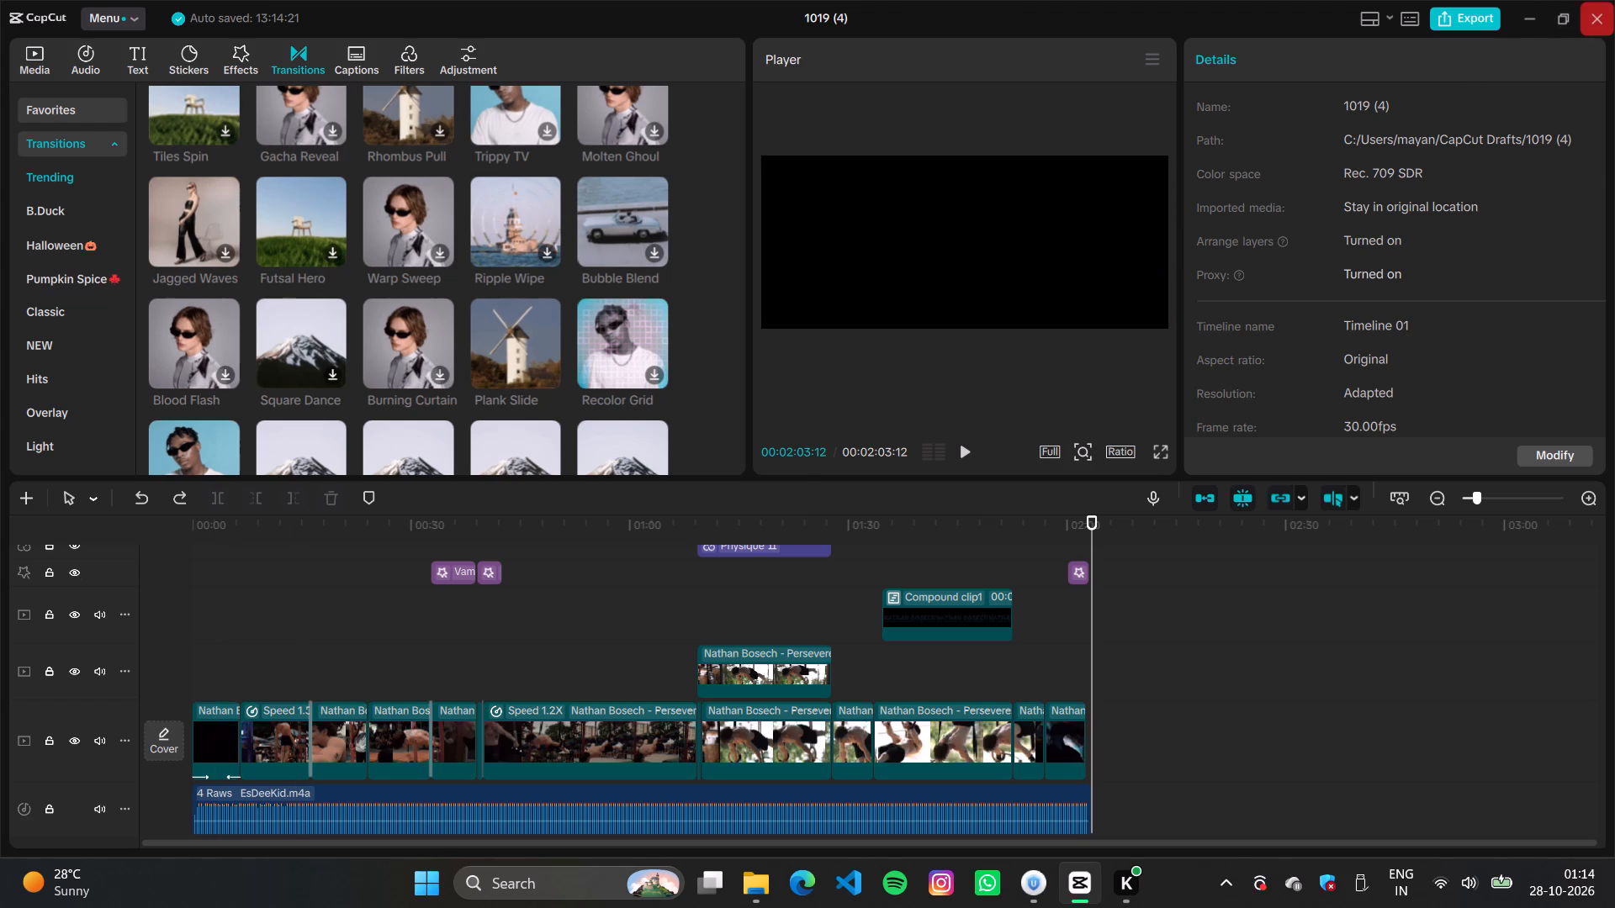